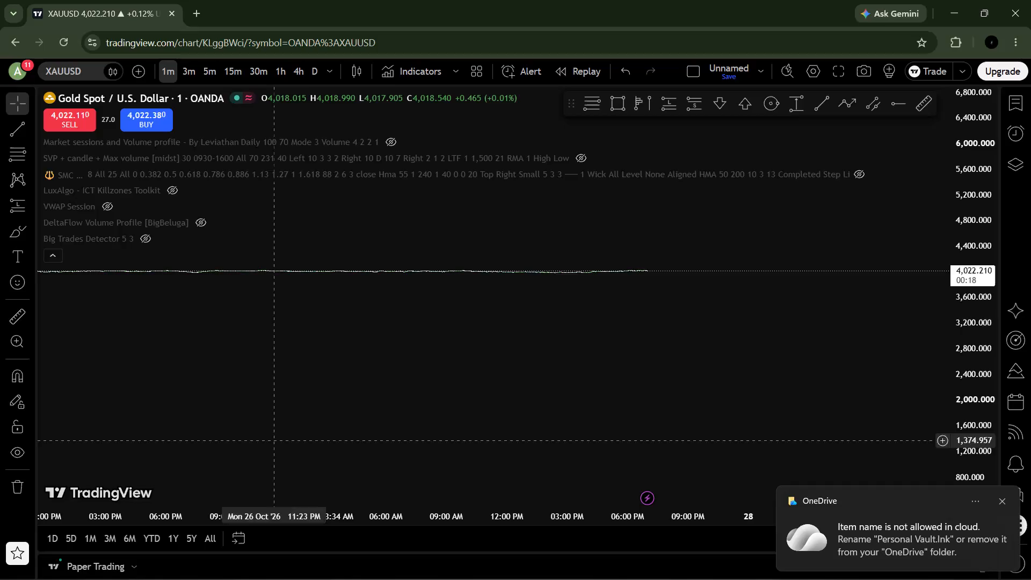
Examine the recent one-minute XAUUSD candles from about 4:30 PM to 7:00 PM at a readable price and time scale.
scroll(965, 216, up, 6)
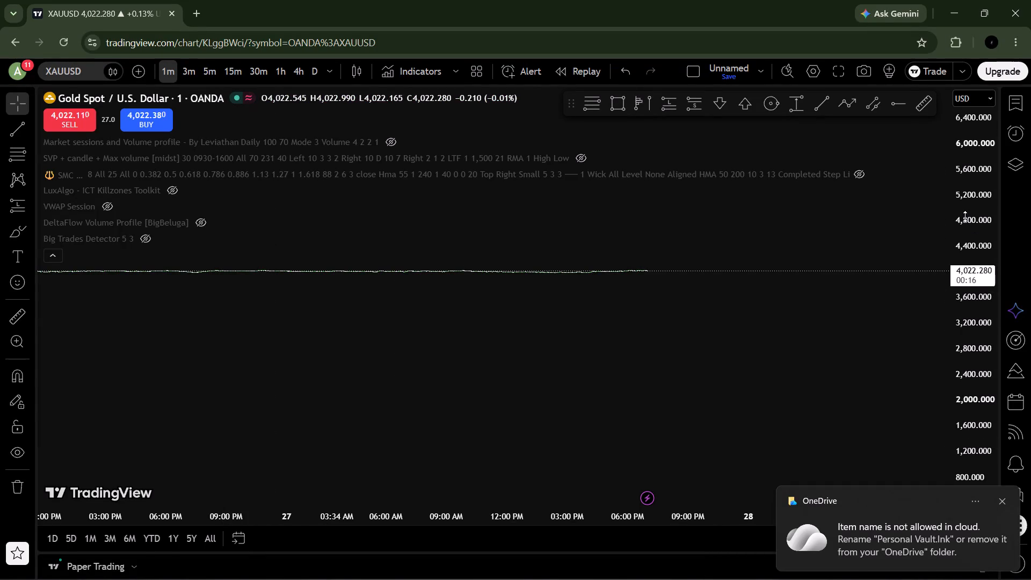
scroll(965, 216, up, 20)
scroll(965, 216, up, 3)
drag(831, 239, 821, 381)
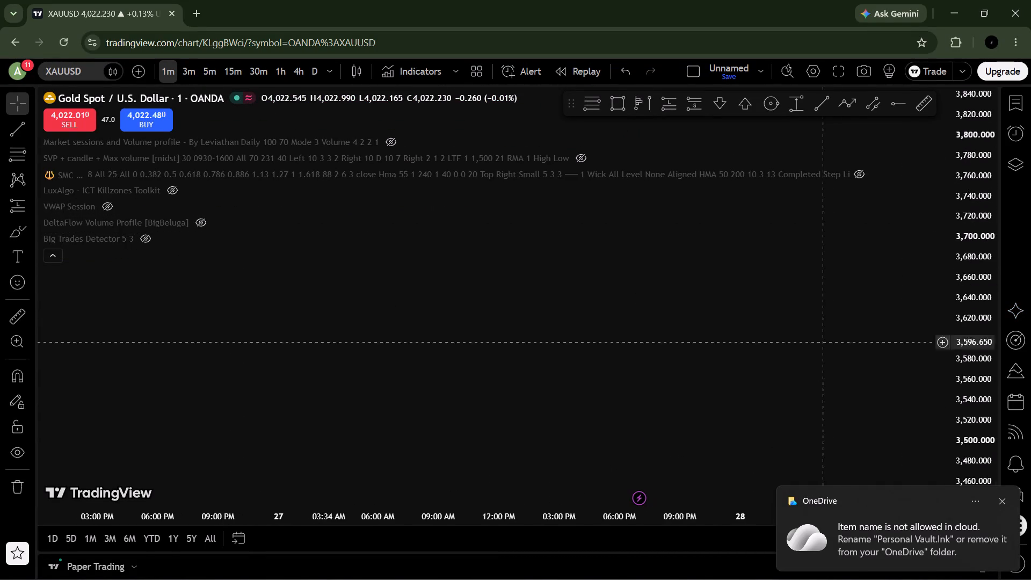
drag(819, 419, 809, 566)
drag(809, 462, 797, 553)
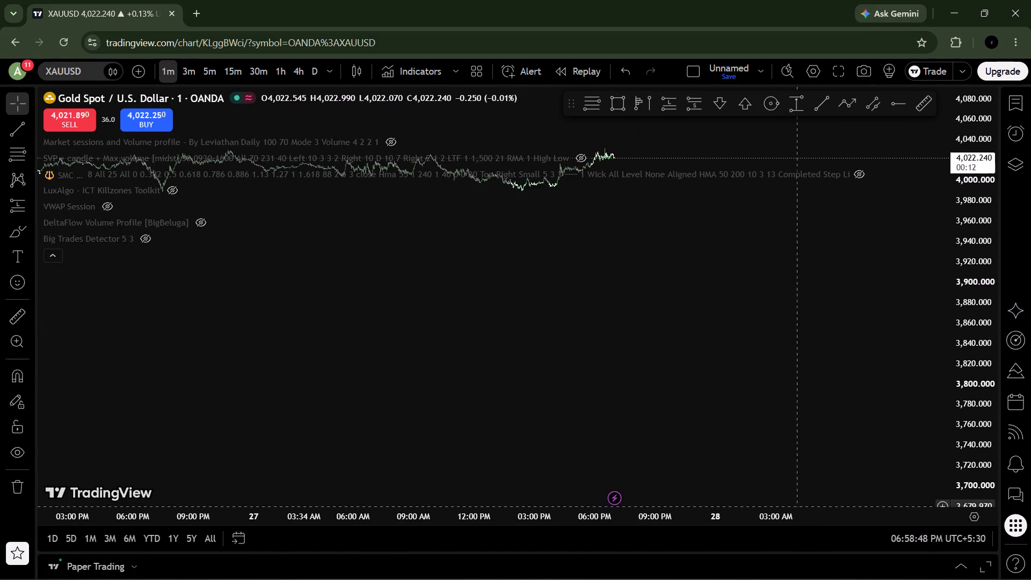
drag(763, 434, 779, 564)
scroll(983, 209, up, 2)
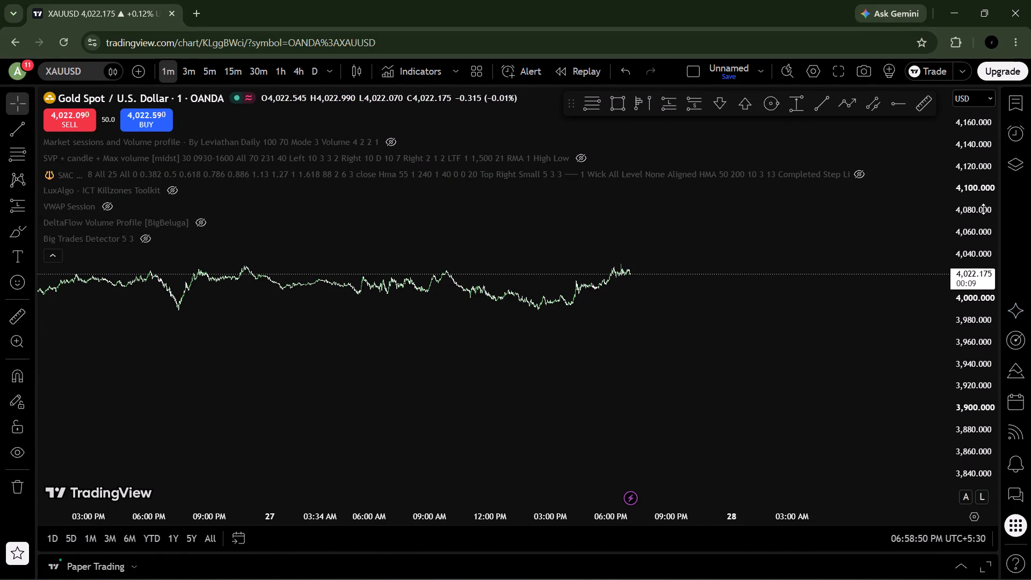
scroll(983, 209, up, 10)
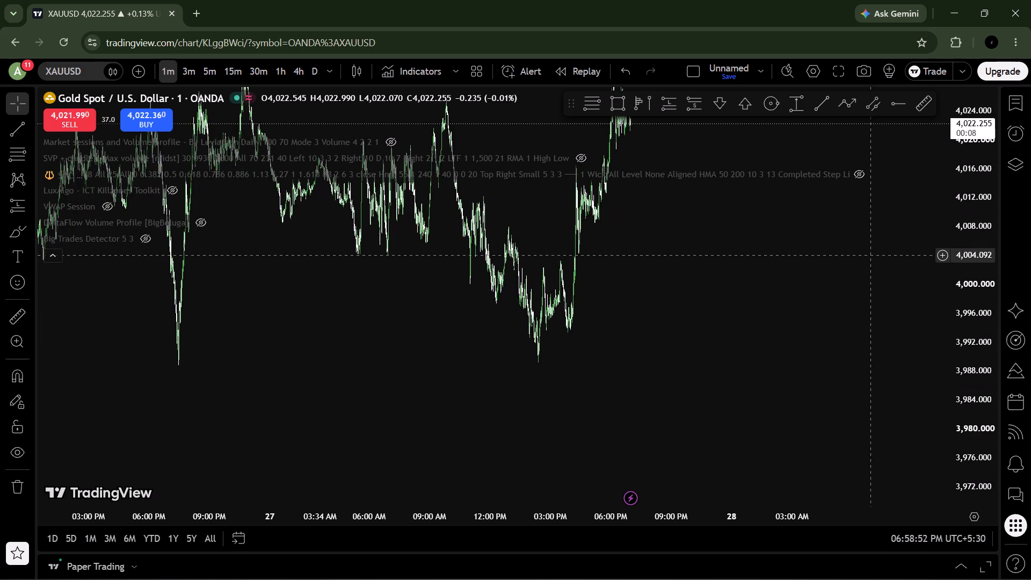
scroll(870, 255, up, 4)
drag(678, 314, 697, 316)
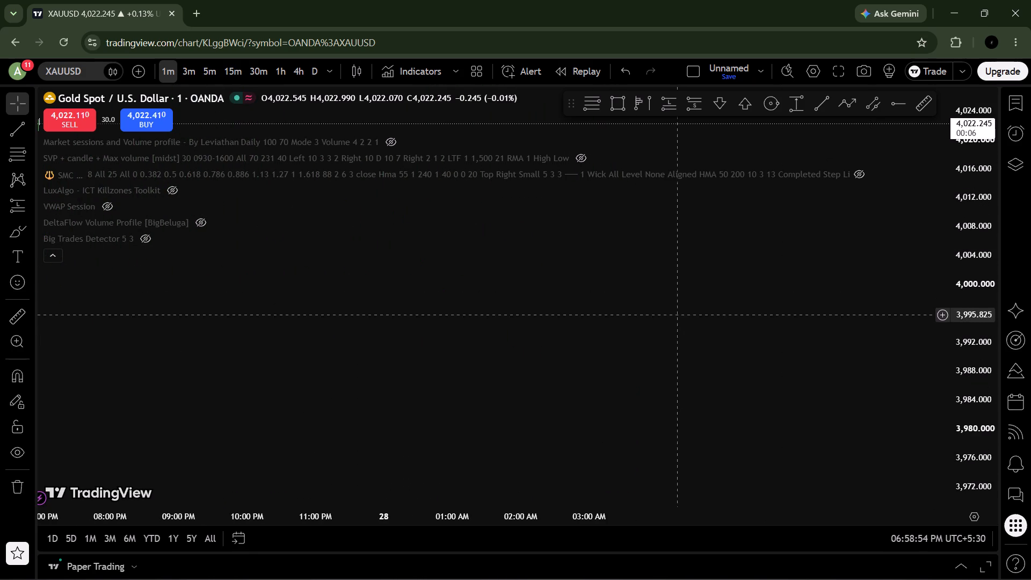
drag(697, 316, 971, 414)
scroll(983, 266, up, 5)
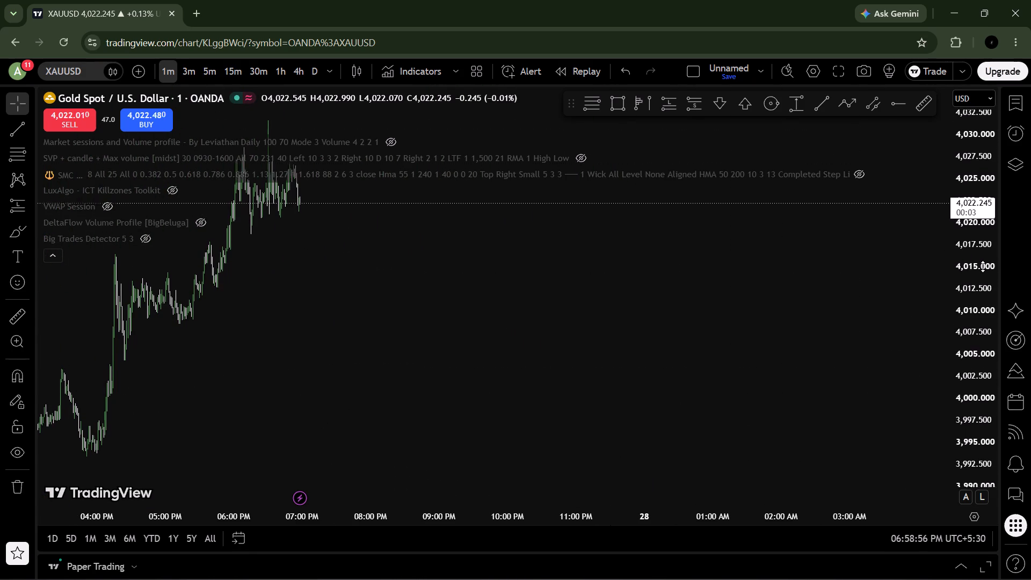
scroll(983, 266, up, 1)
scroll(822, 258, up, 7)
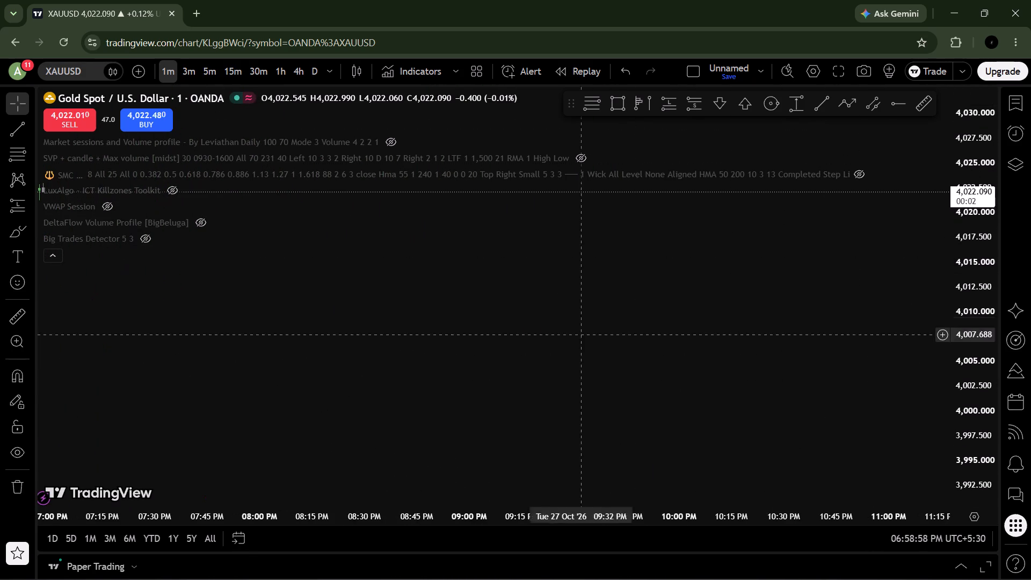
drag(561, 337, 1030, 470)
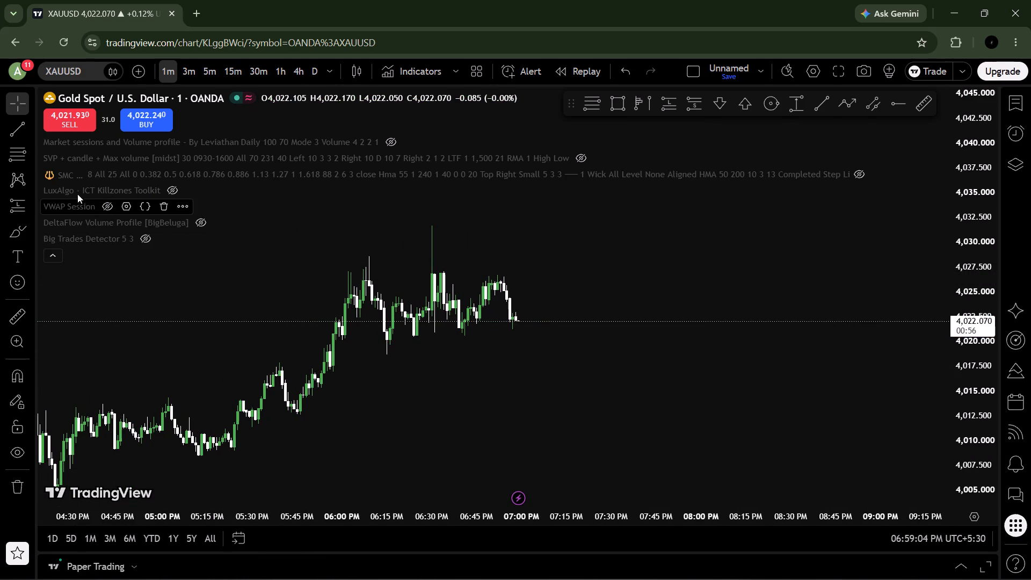
Draw a fixed range volume profile over the candles from about 6:01 PM to 6:59 PM on 27 Oct.
click(638, 107)
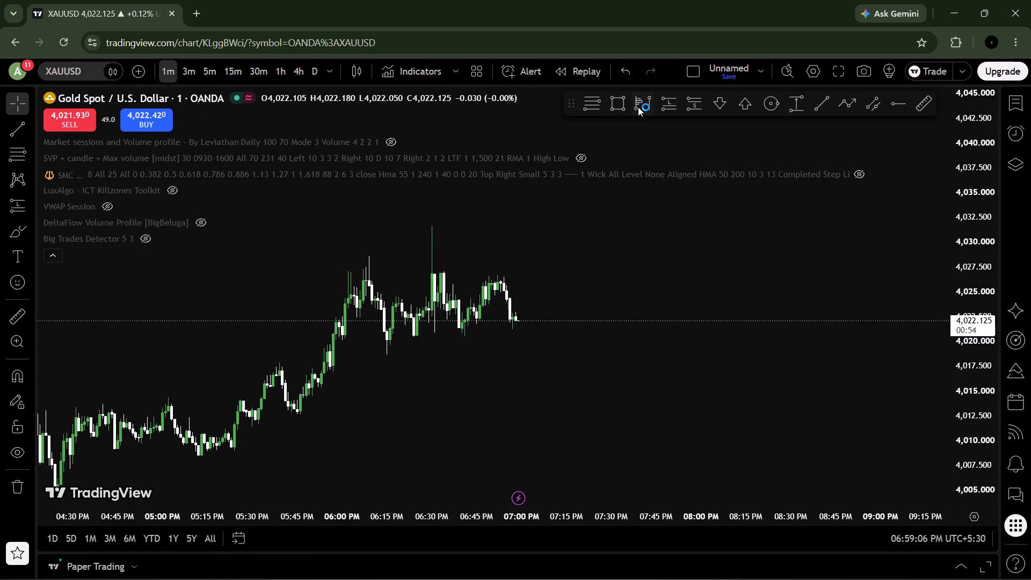
click(346, 269)
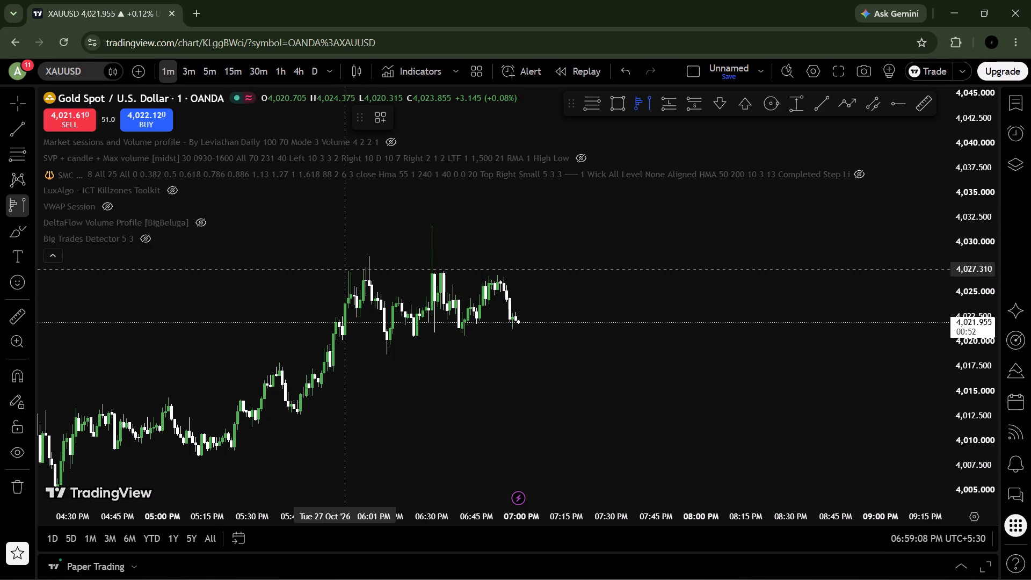
click(539, 267)
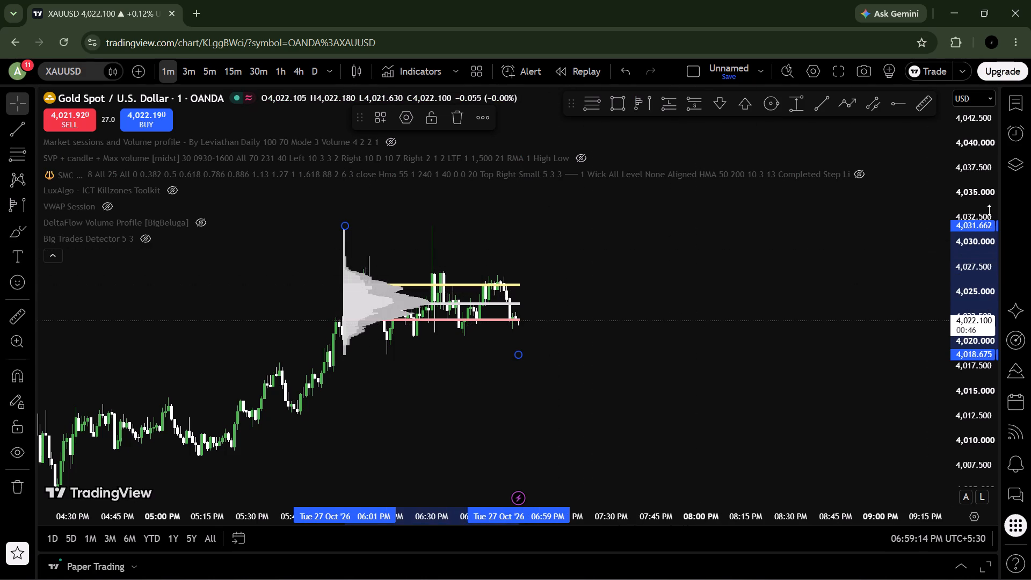
Review the volume profile's style, coordinates and visibility settings, and enable Extend Right for it.
scroll(989, 210, up, 16)
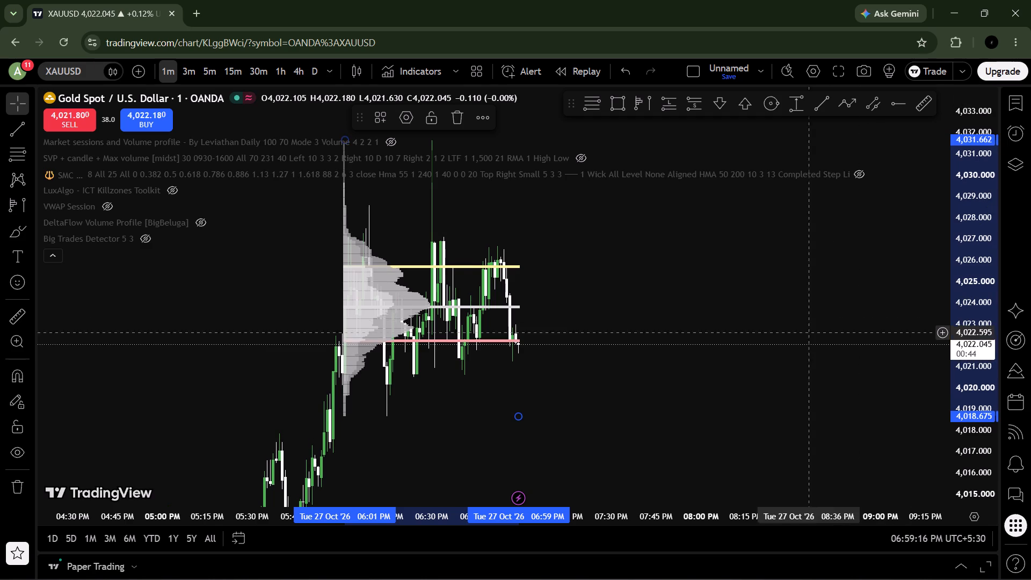
scroll(797, 338, up, 1)
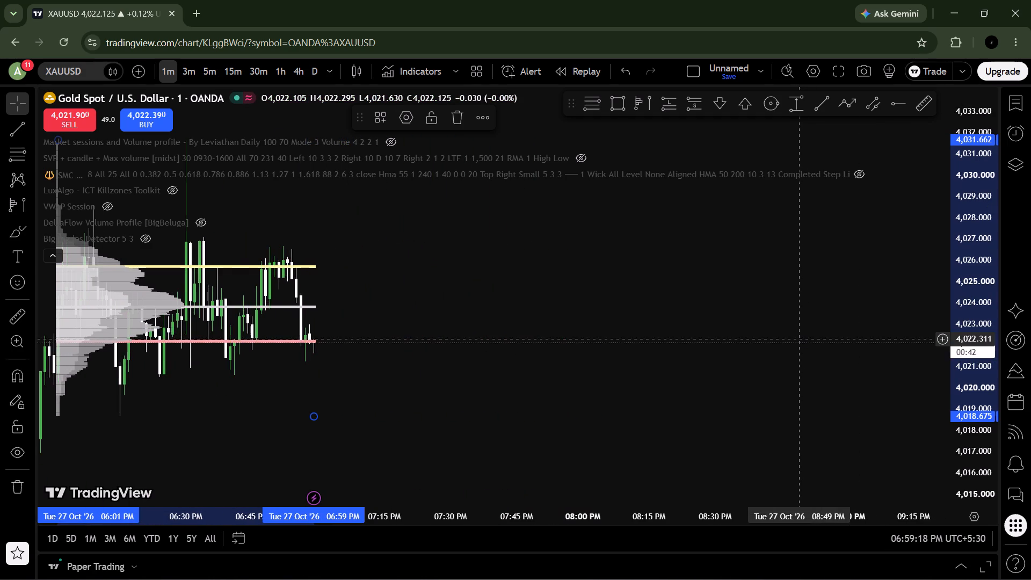
click(408, 113)
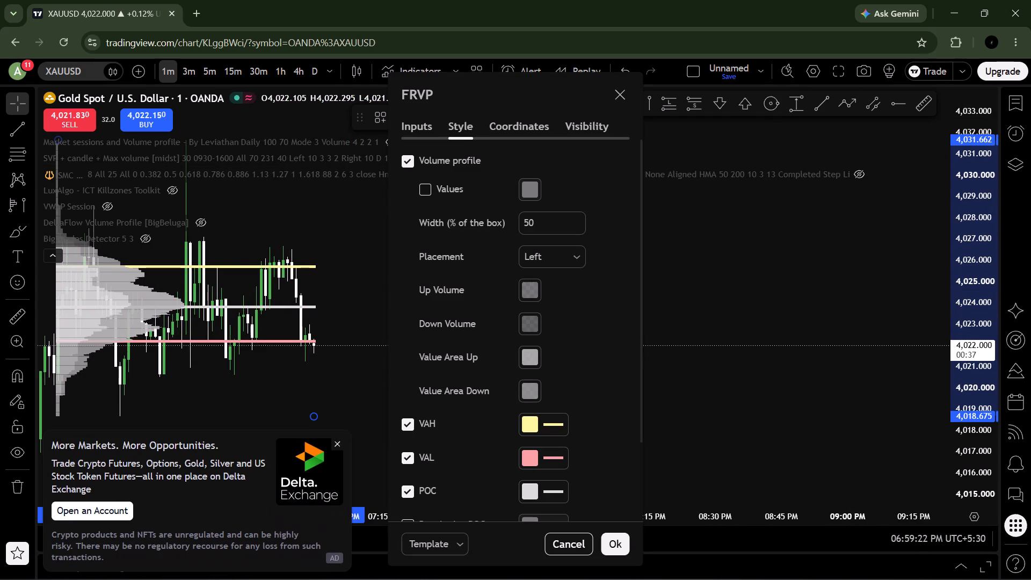
scroll(507, 356, down, 6)
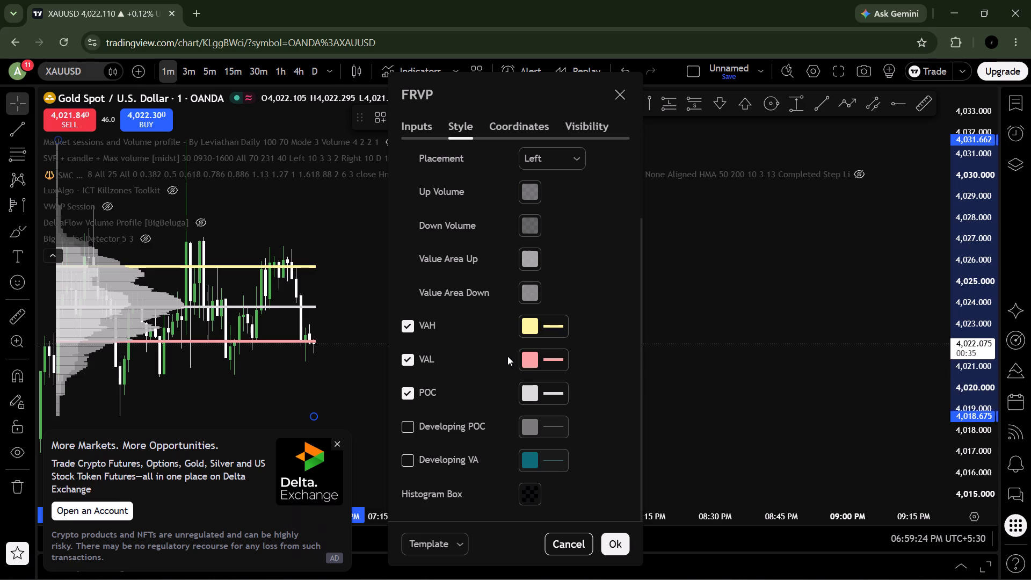
click(509, 136)
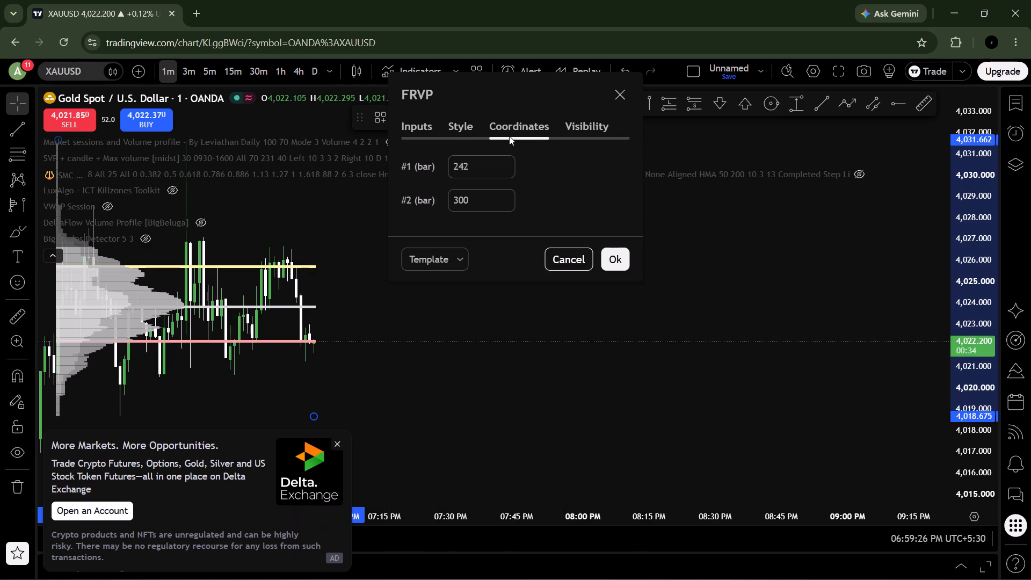
click(597, 125)
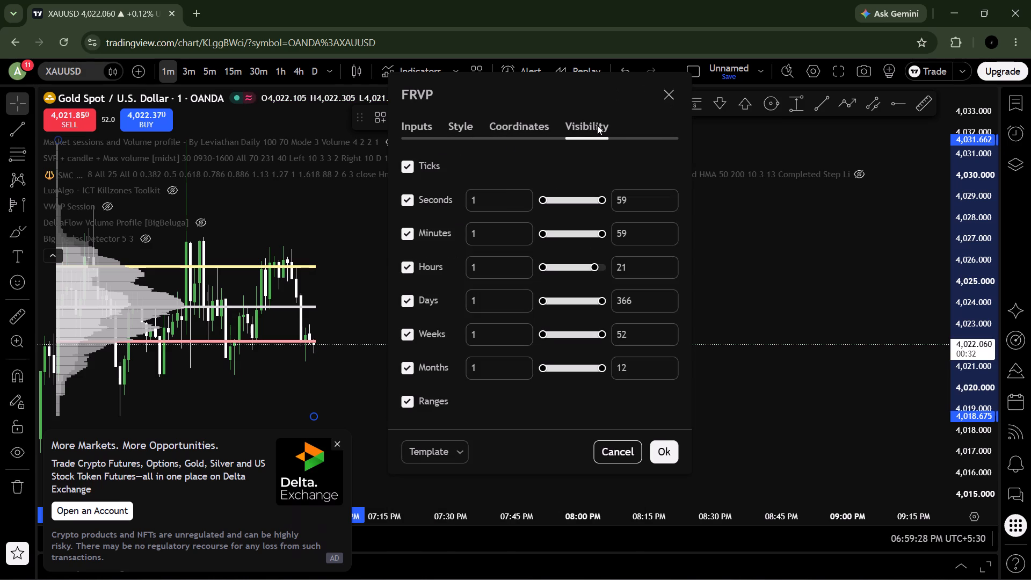
scroll(458, 317, down, 7)
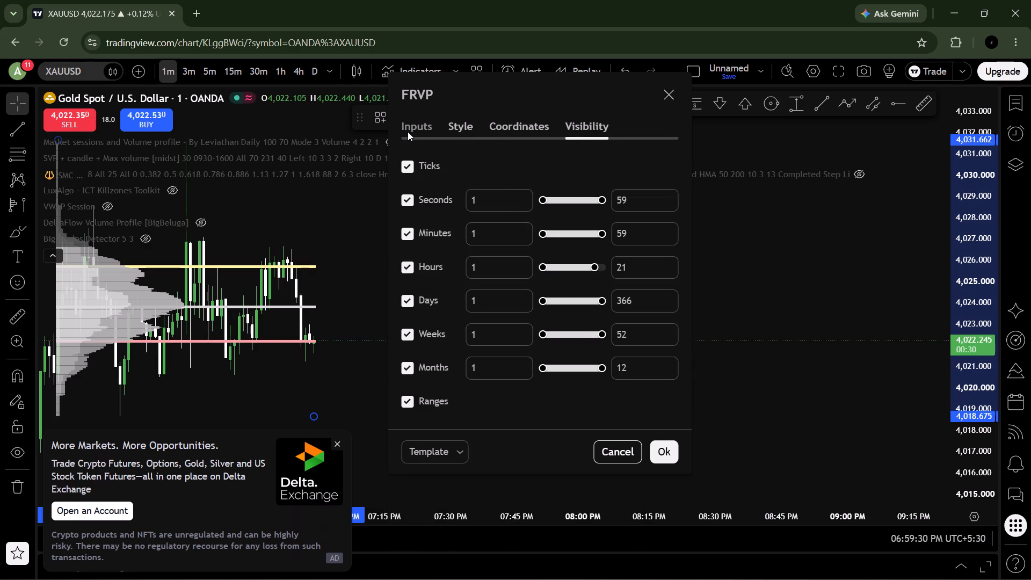
click(408, 132)
click(404, 296)
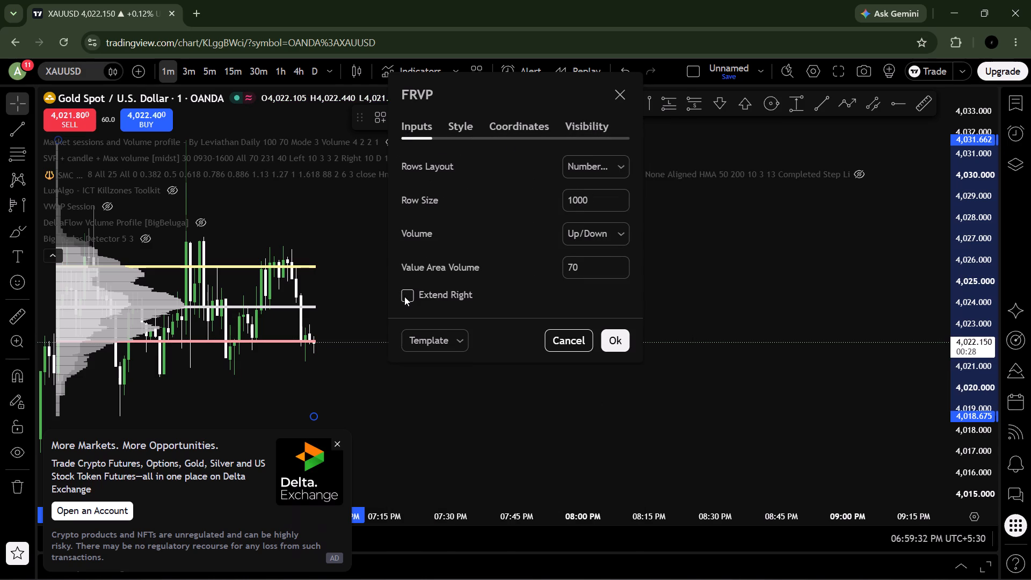
click(620, 338)
Examine the one-minute candles against the volume profile's VAH, POC and VAL lines.
drag(425, 388, 449, 386)
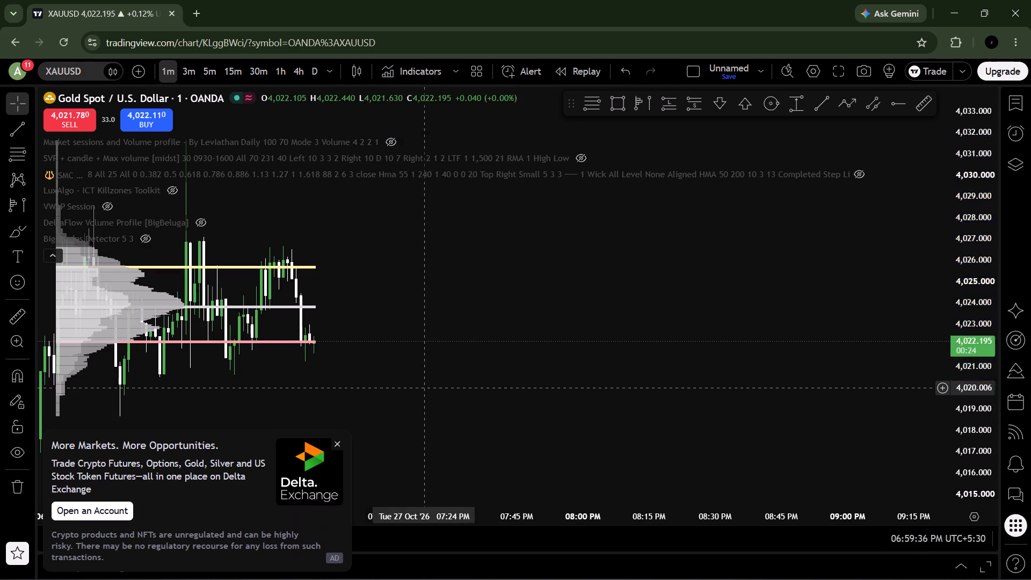
drag(449, 386, 844, 377)
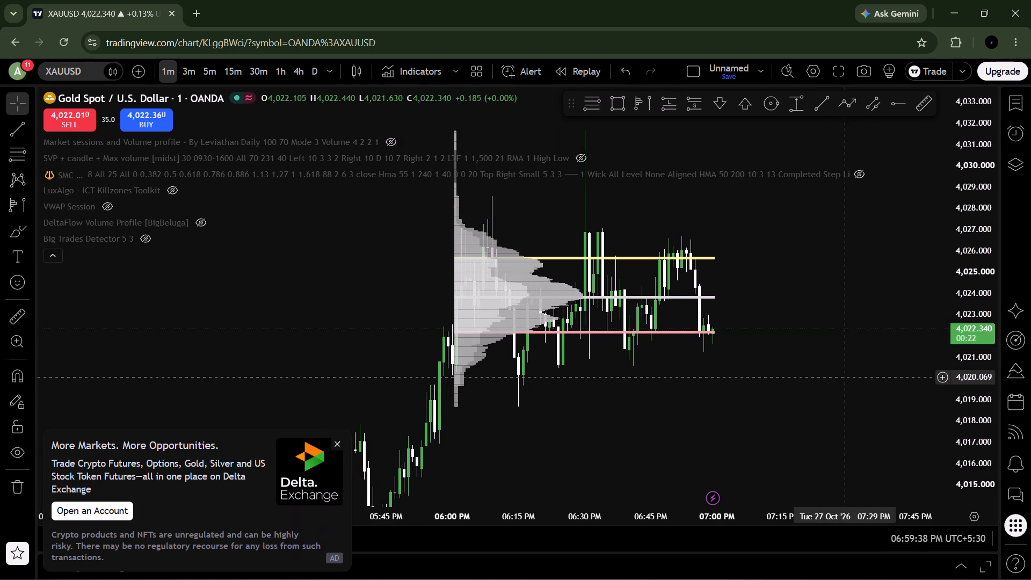
scroll(977, 237, up, 4)
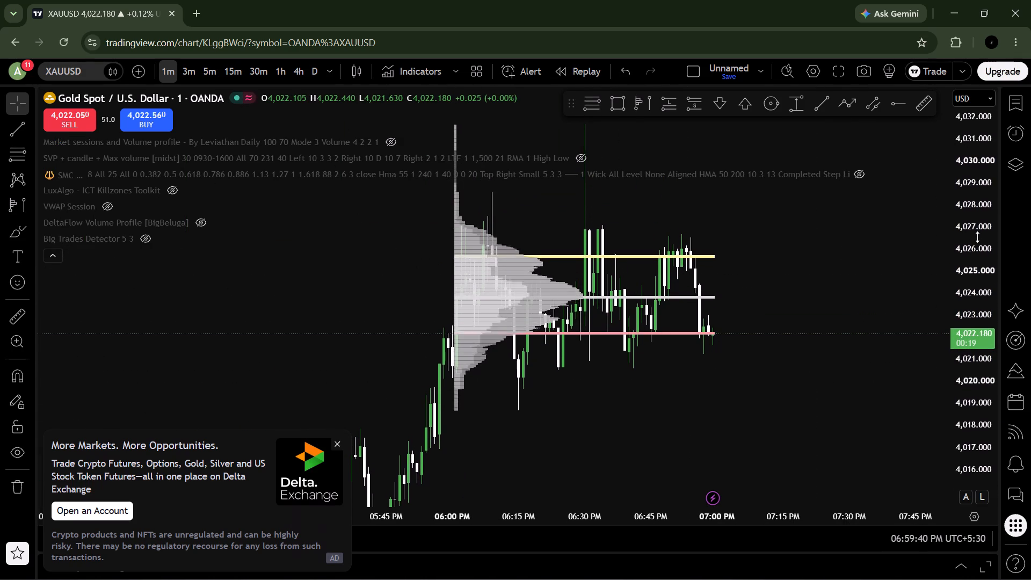
scroll(977, 237, up, 8)
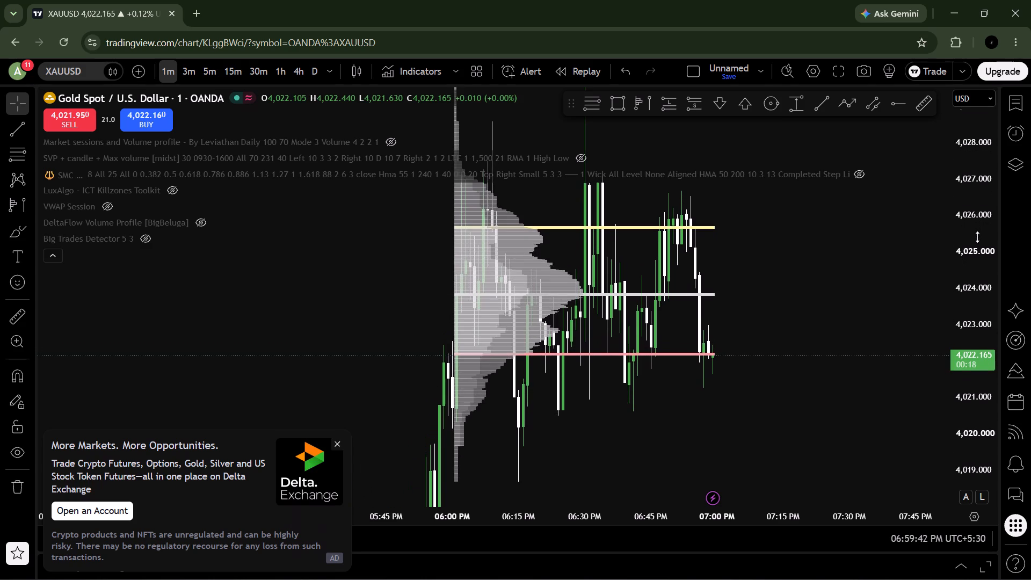
scroll(977, 237, up, 5)
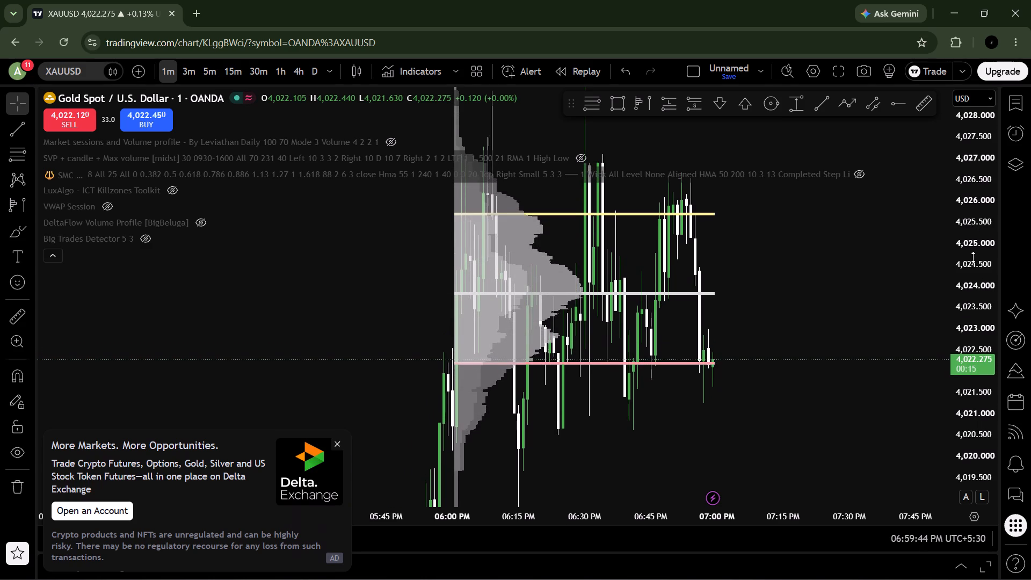
scroll(973, 257, up, 1)
scroll(900, 249, up, 4)
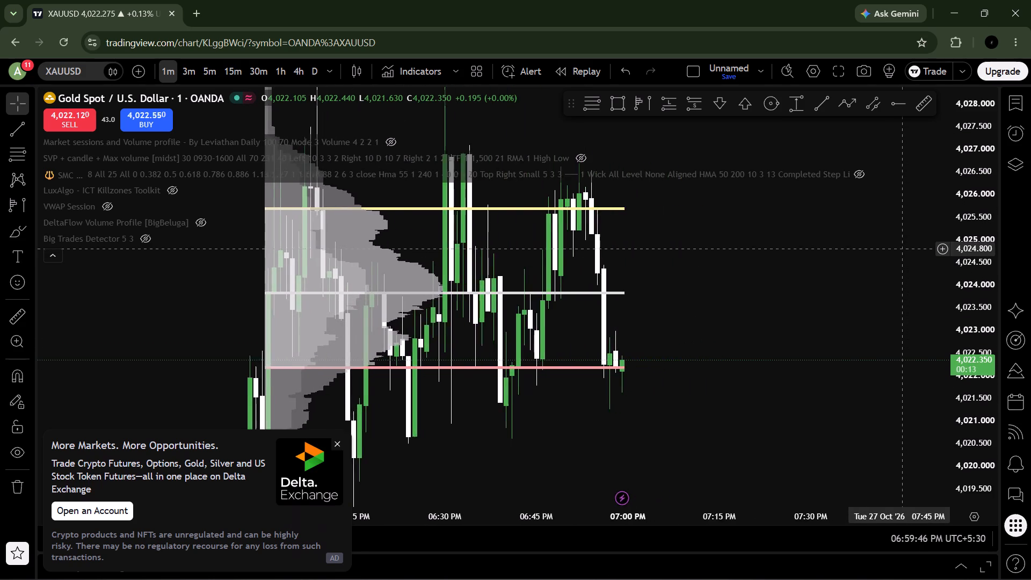
scroll(900, 249, up, 1)
drag(723, 305, 773, 280)
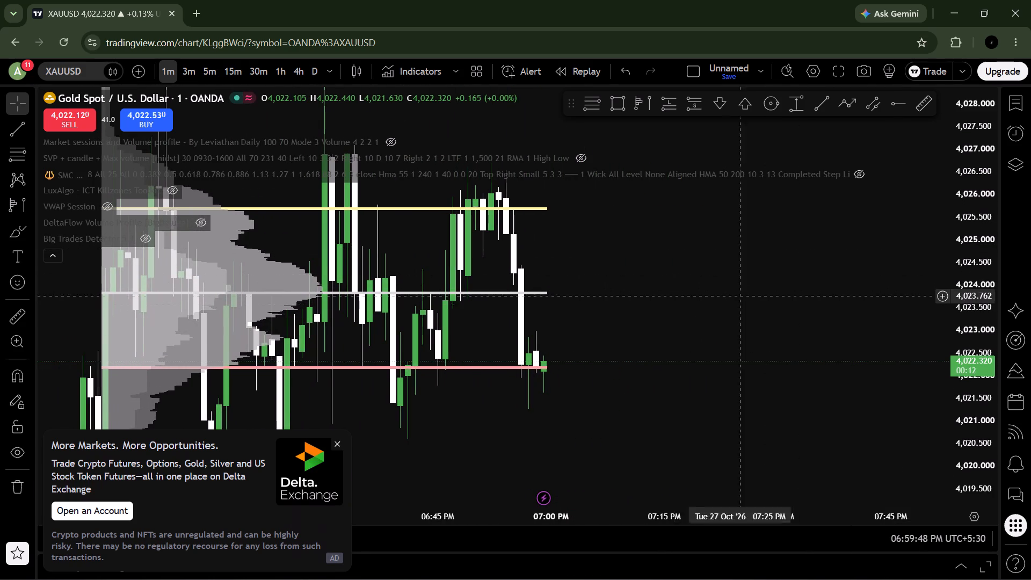
drag(773, 280, 833, 245)
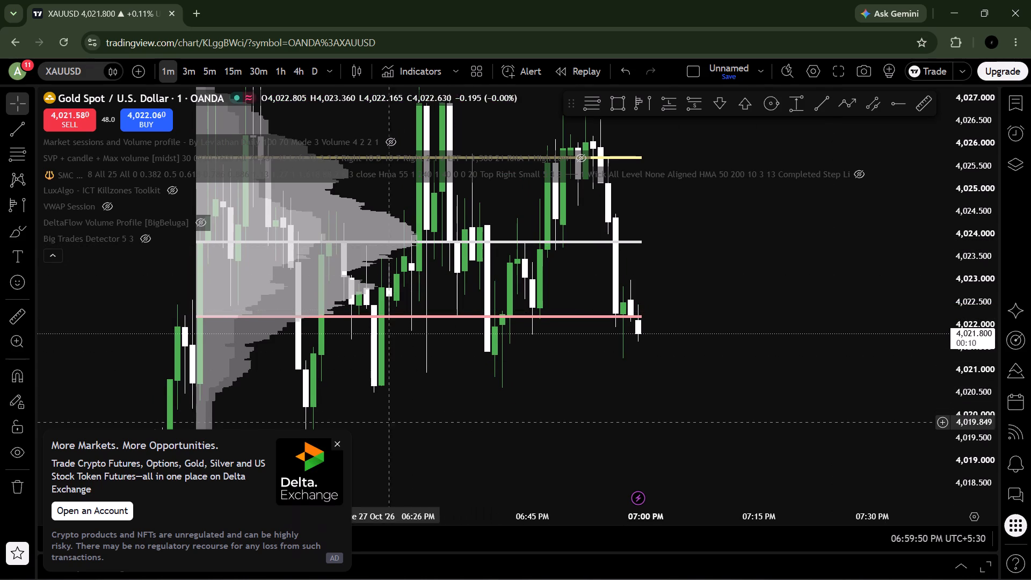
Close the Delta Exchange advertisement covering the chart.
click(333, 443)
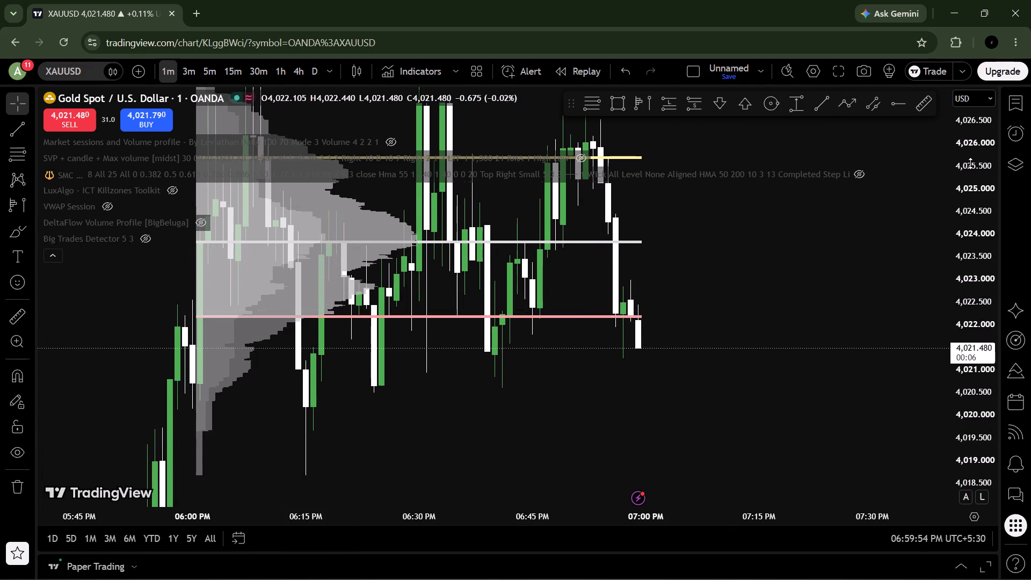
Switch the XAUUSD chart to the 5-minute timeframe and view the profile against the day's earlier price swings.
scroll(970, 163, down, 5)
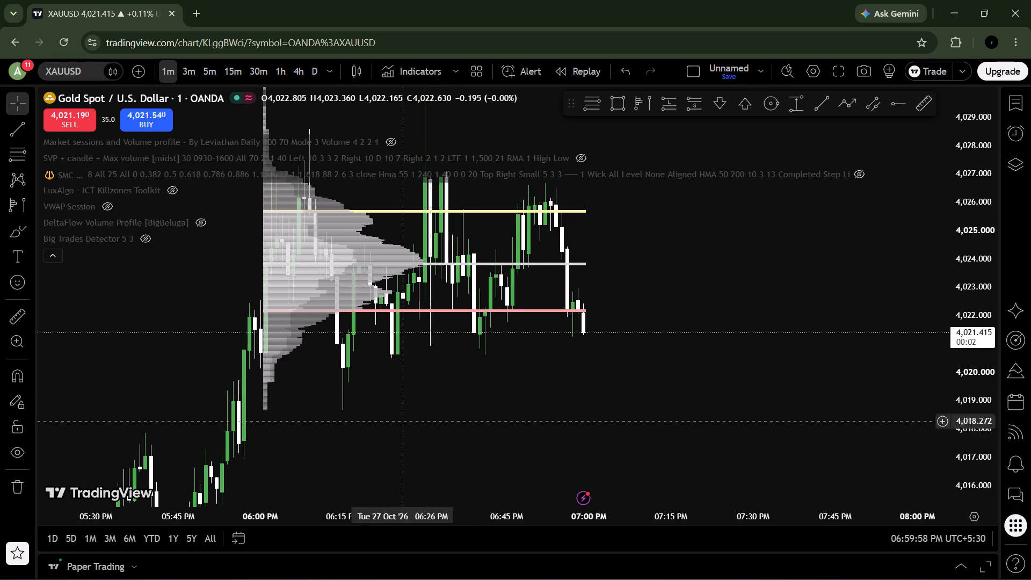
drag(370, 443, 567, 351)
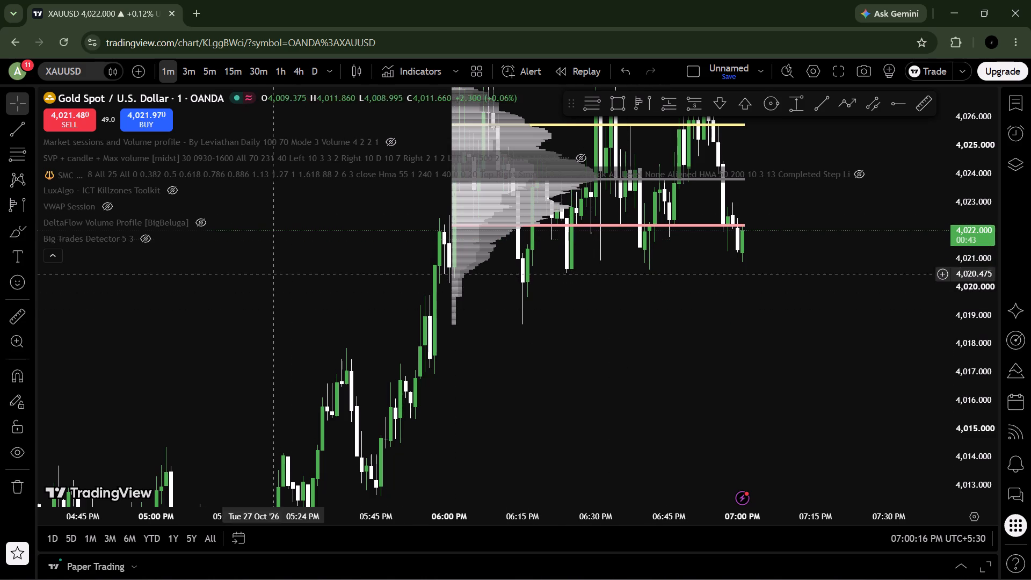
click(210, 71)
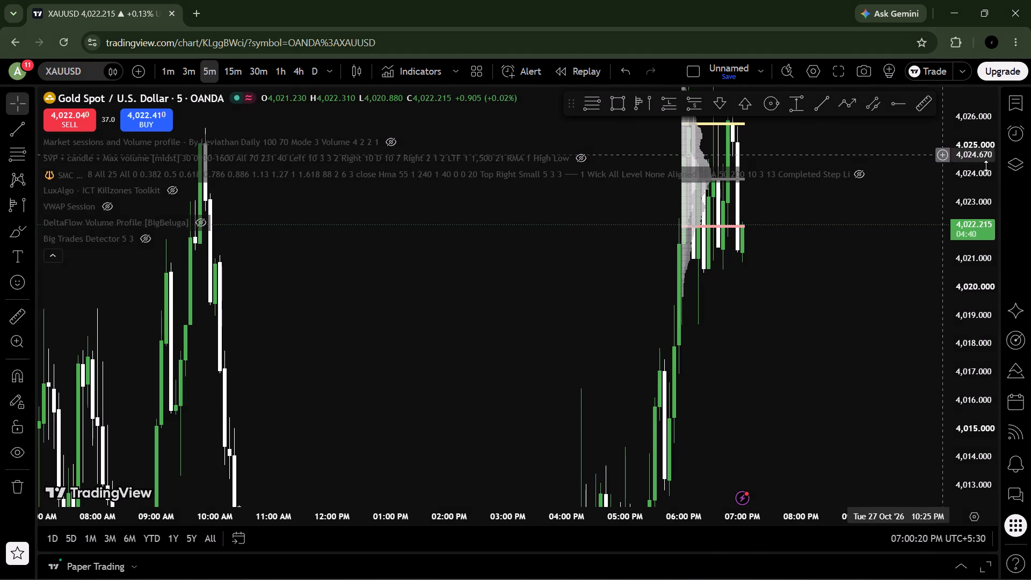
scroll(996, 167, up, 5)
scroll(996, 167, down, 20)
scroll(996, 167, down, 2)
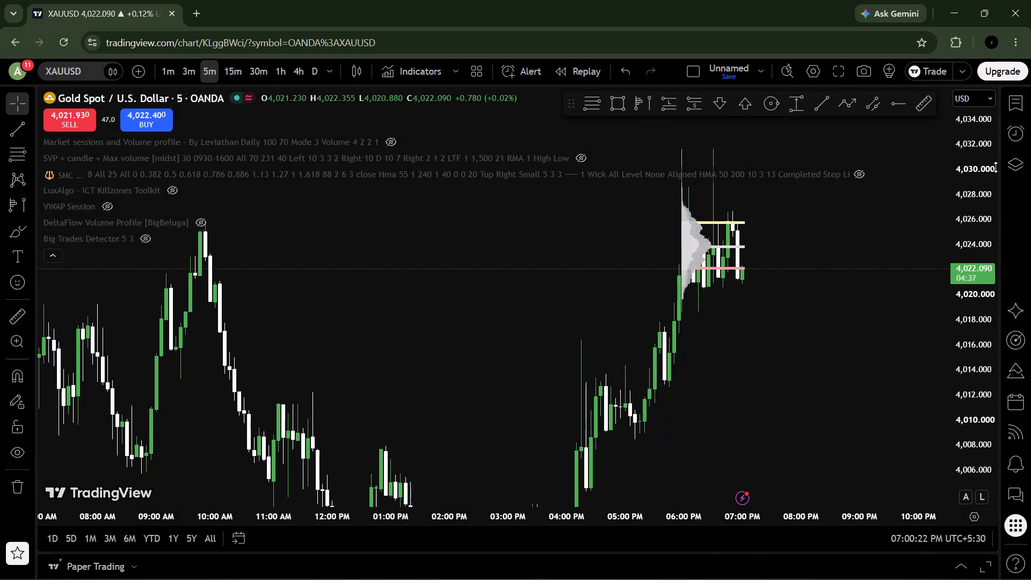
scroll(996, 167, down, 3)
scroll(996, 167, up, 1)
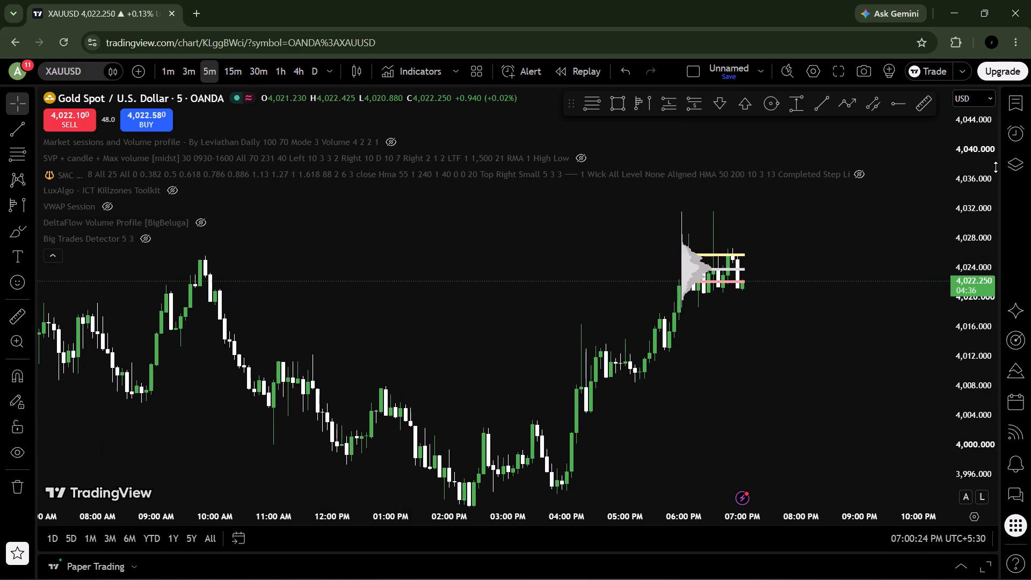
scroll(875, 199, up, 1)
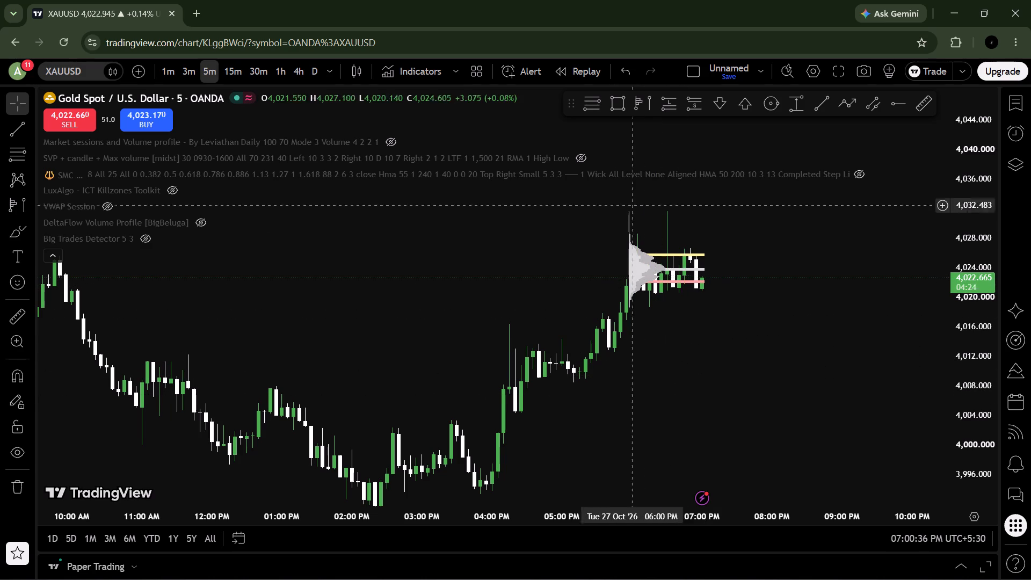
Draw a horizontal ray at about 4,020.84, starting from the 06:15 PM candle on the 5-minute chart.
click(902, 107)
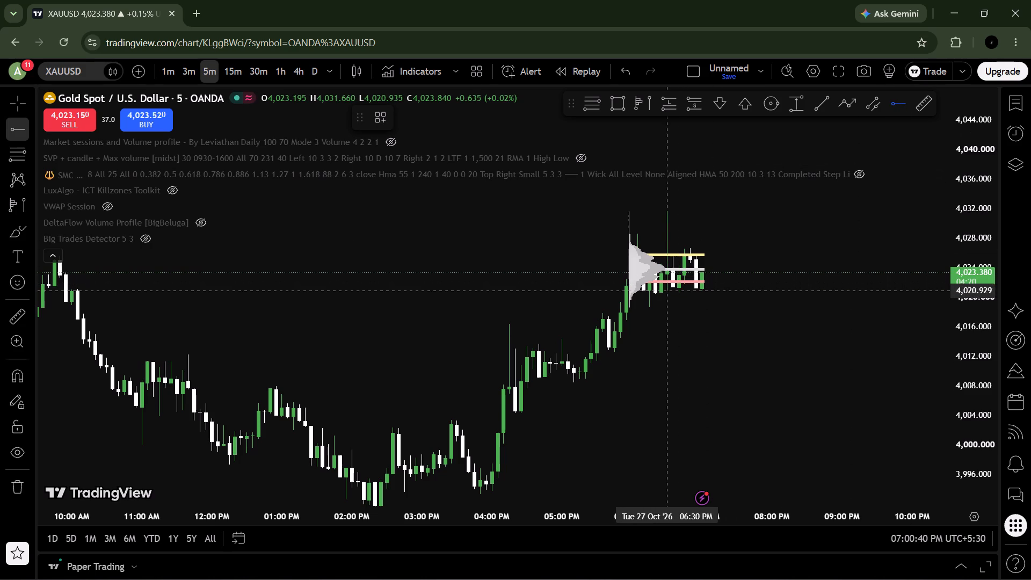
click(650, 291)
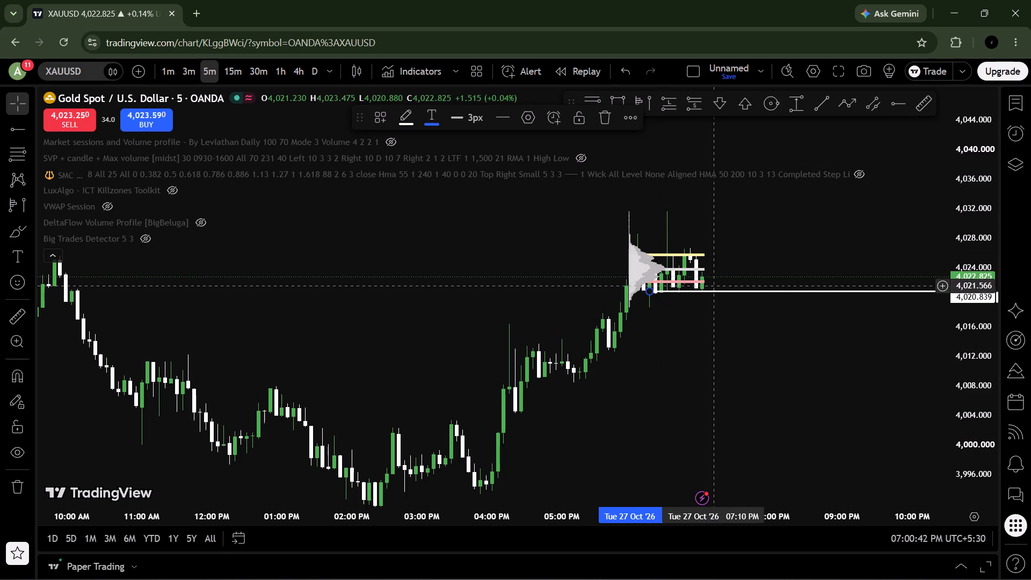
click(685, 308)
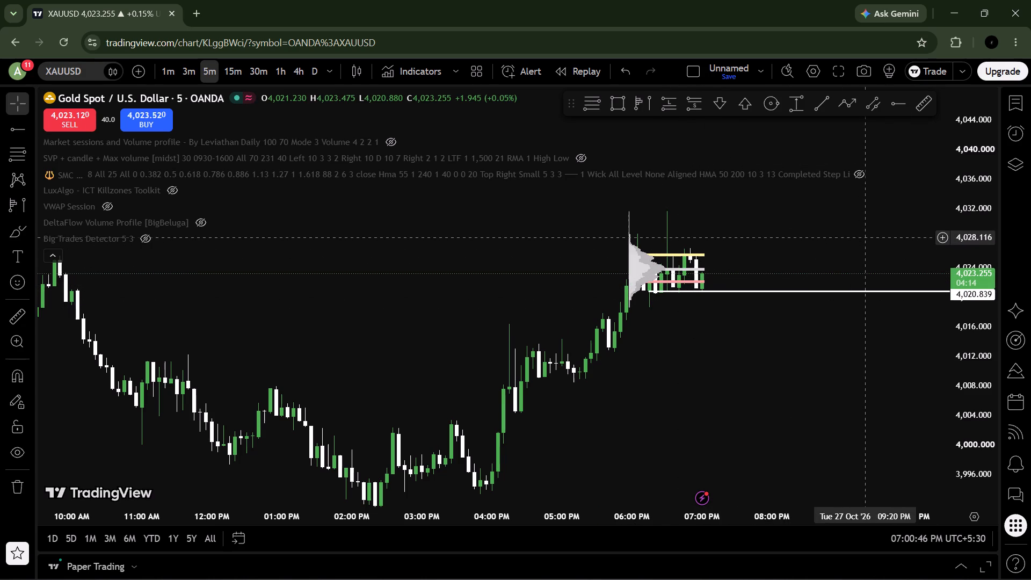
Switch the XAUUSD chart to the one-minute timeframe and examine the candles against the ray and volume profile lines.
scroll(958, 232, up, 13)
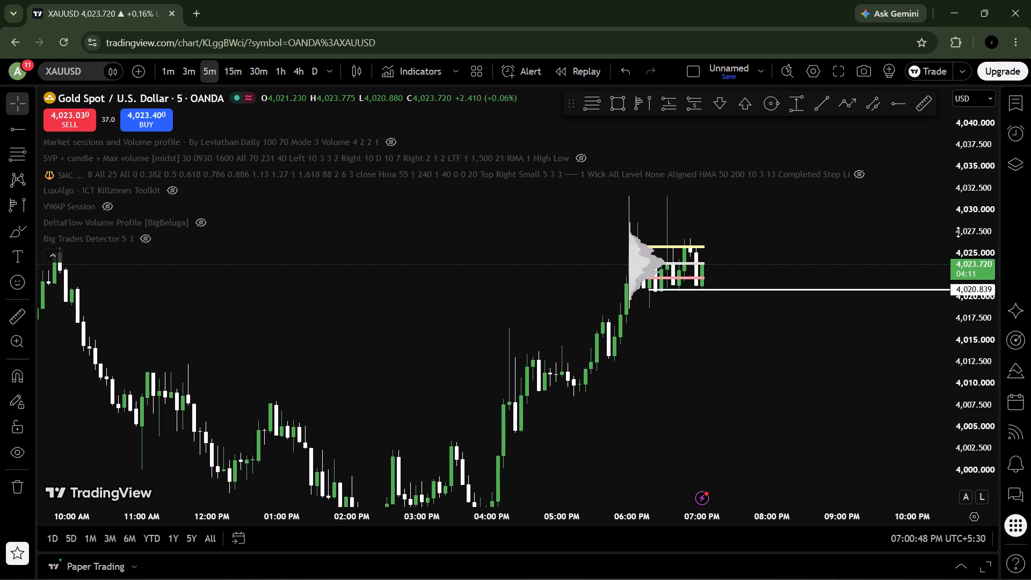
scroll(958, 232, up, 8)
scroll(785, 299, up, 1)
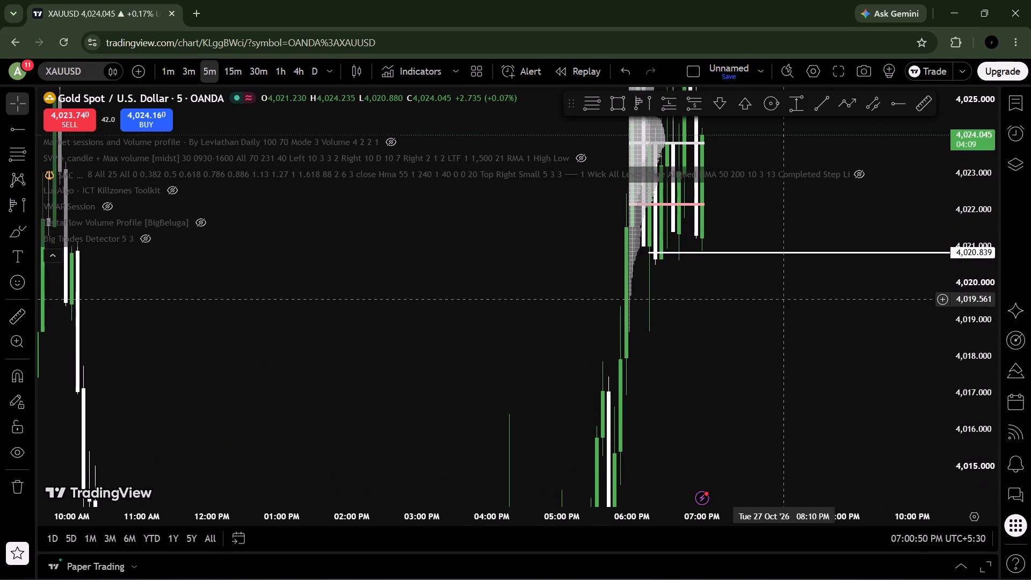
scroll(785, 299, up, 2)
click(175, 71)
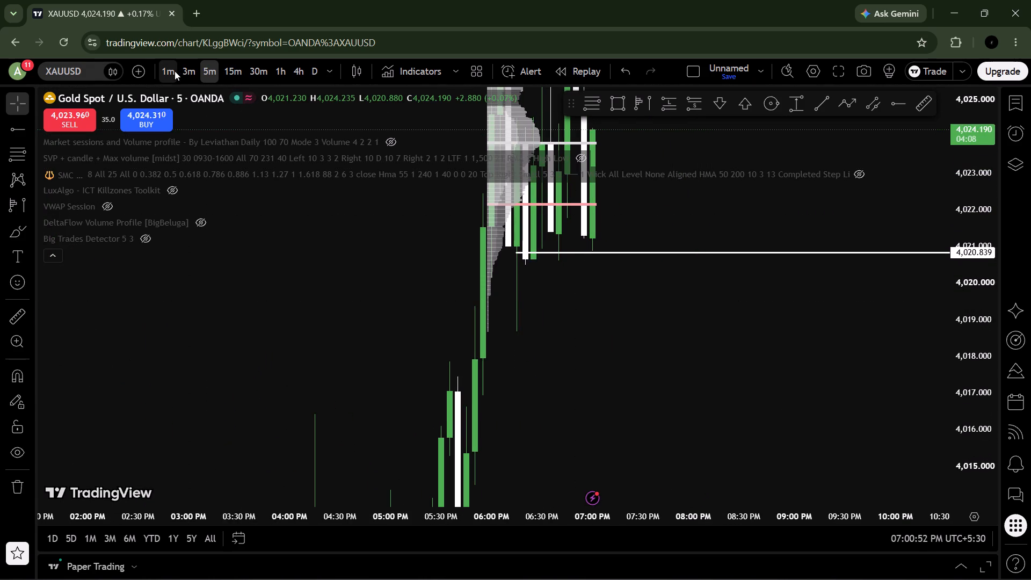
drag(677, 336, 683, 408)
drag(689, 253, 698, 372)
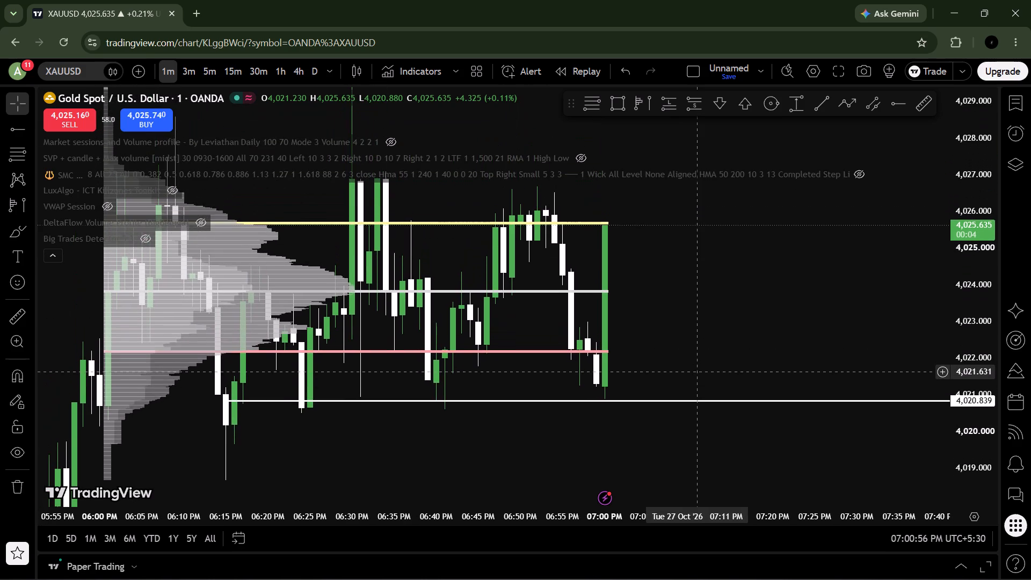
drag(698, 372, 698, 369)
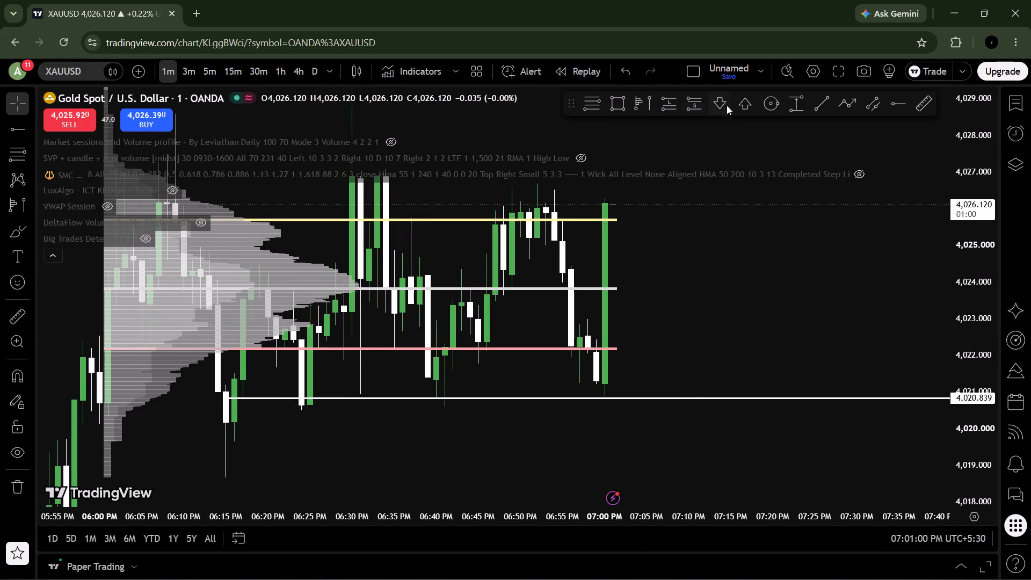
Measure the price rise of the 07:00 PM candle from its bottom to its top.
click(919, 99)
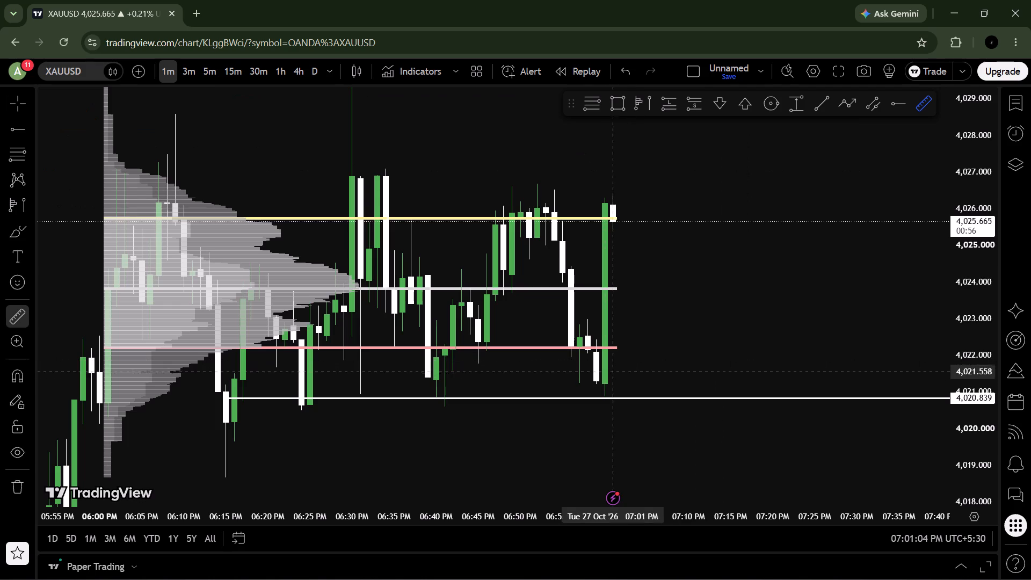
drag(605, 385, 614, 320)
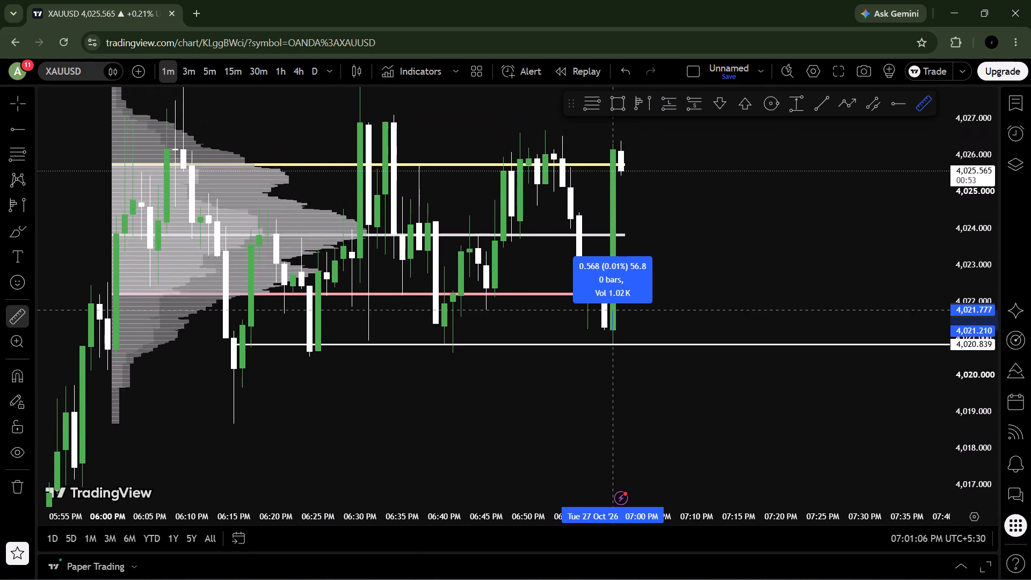
drag(614, 320, 627, 299)
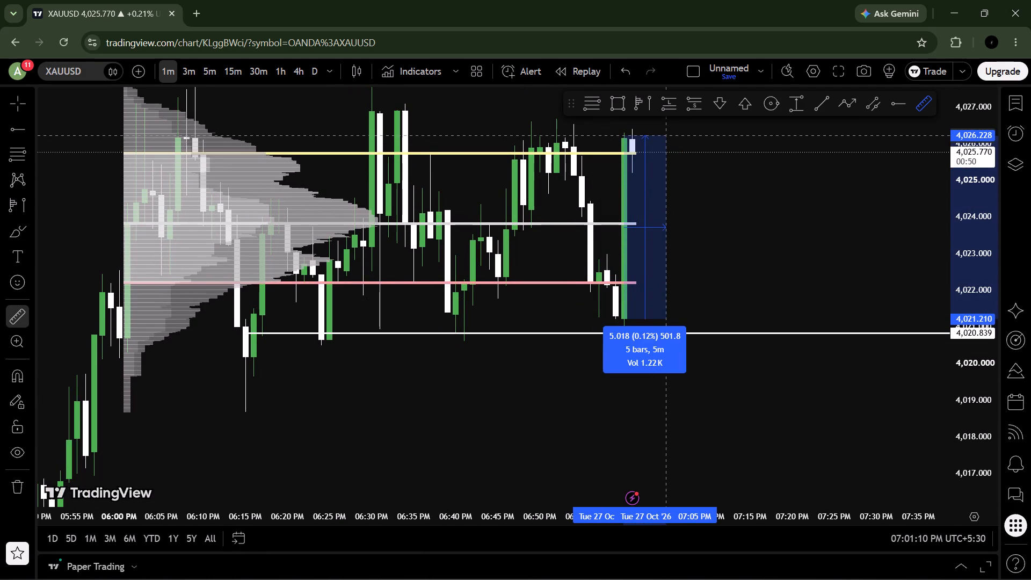
click(665, 135)
click(698, 170)
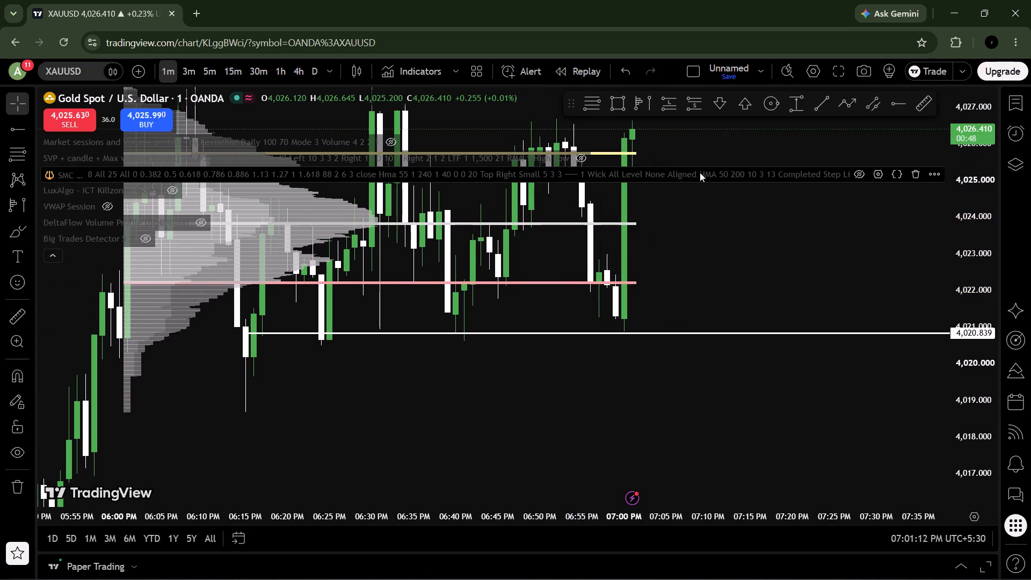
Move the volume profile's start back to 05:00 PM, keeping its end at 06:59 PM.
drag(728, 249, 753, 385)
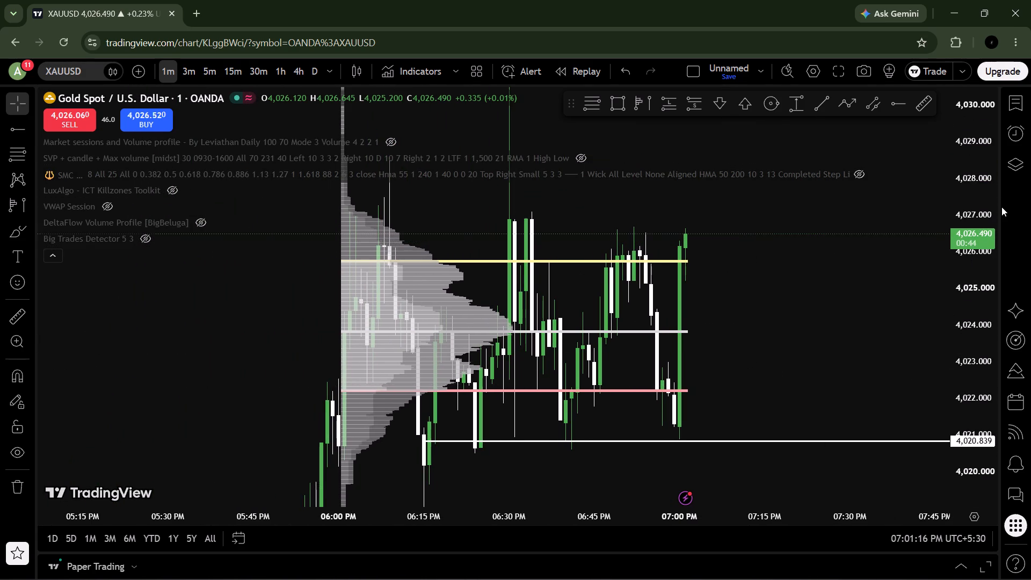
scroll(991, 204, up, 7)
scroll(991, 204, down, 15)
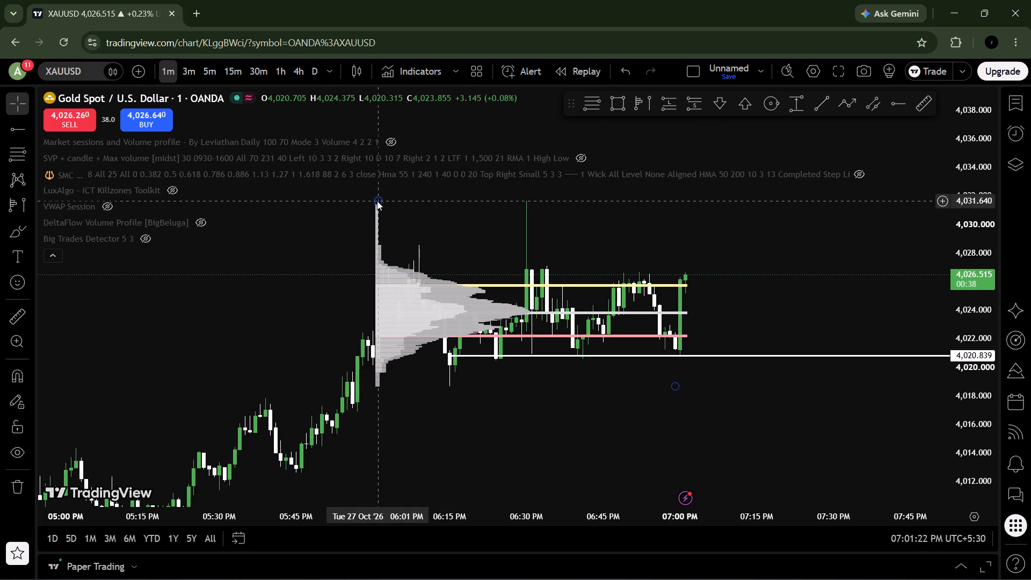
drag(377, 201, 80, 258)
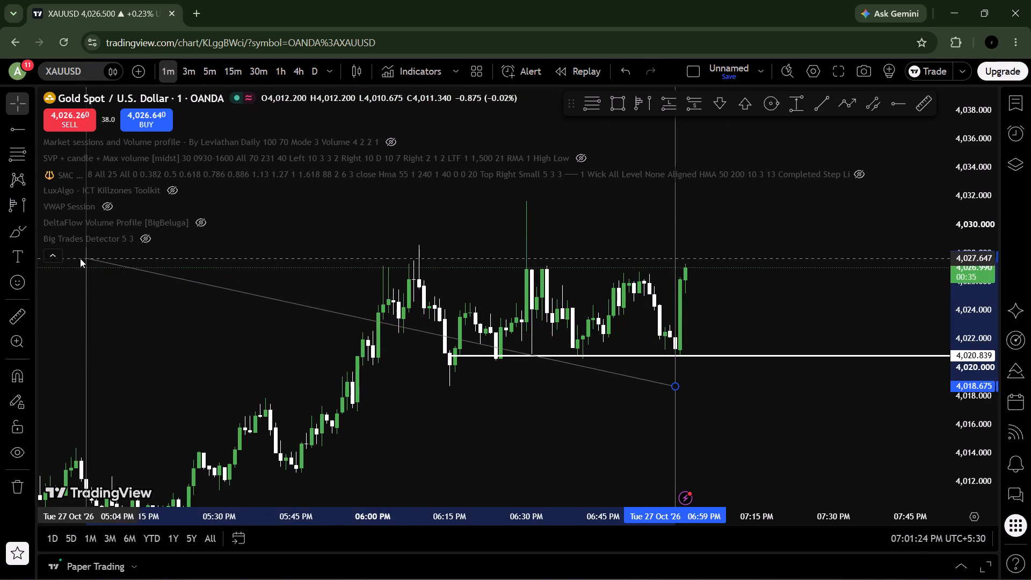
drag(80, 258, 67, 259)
Delete the fixed range volume profile and the horizontal ray from the chart.
scroll(186, 385, right, 1)
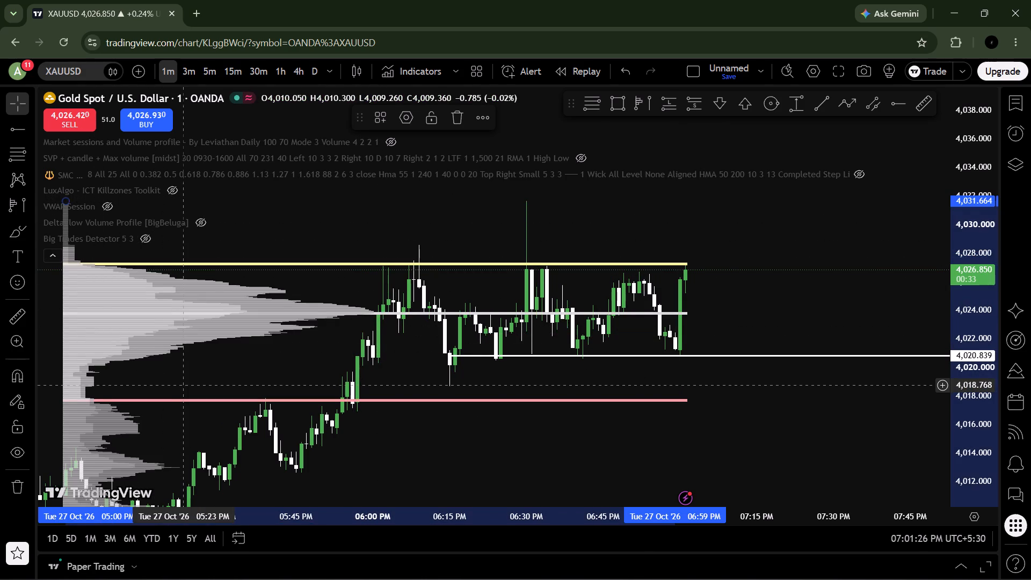
scroll(186, 385, right, 1)
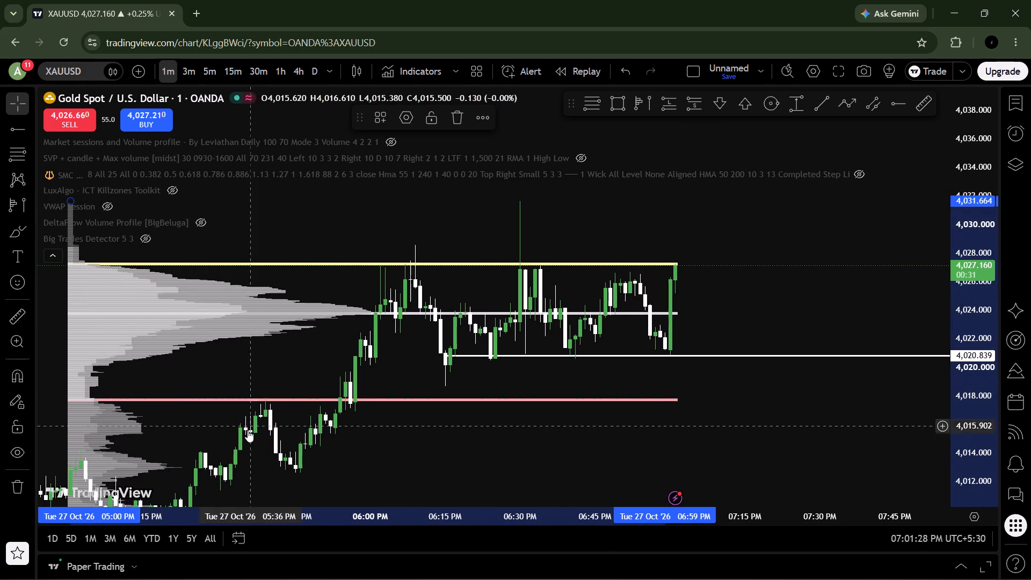
drag(245, 432, 499, 339)
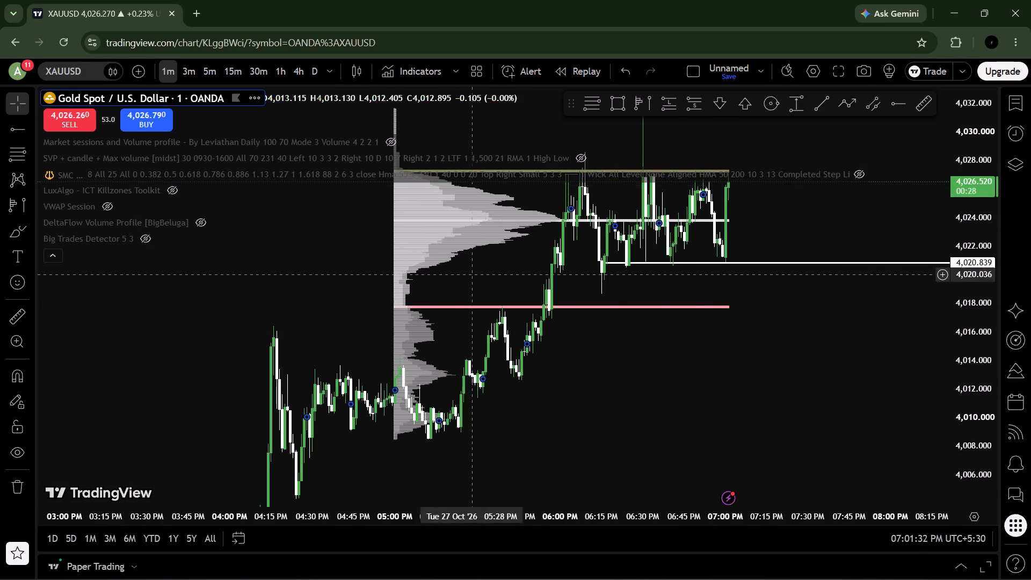
click(425, 251)
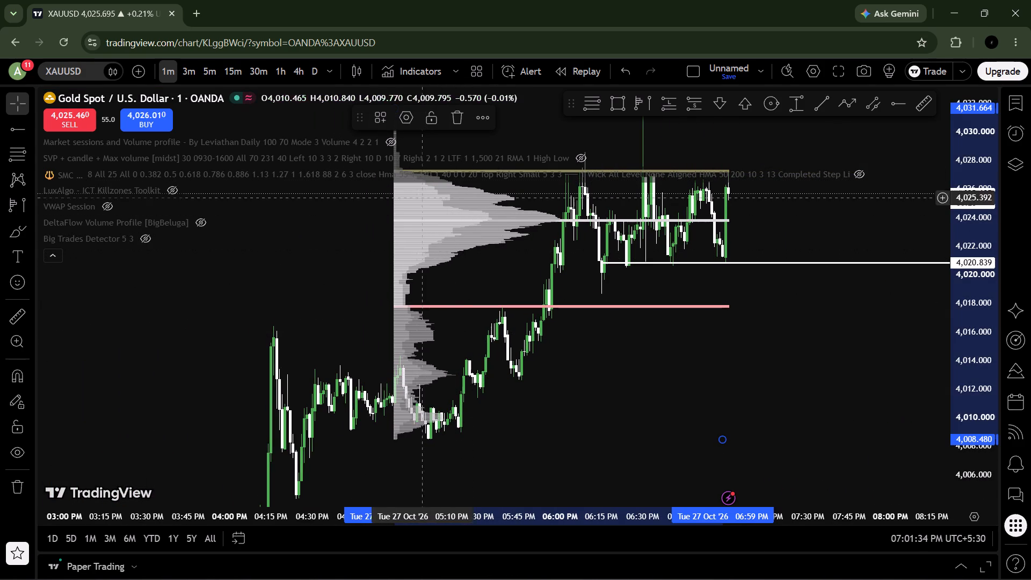
click(459, 113)
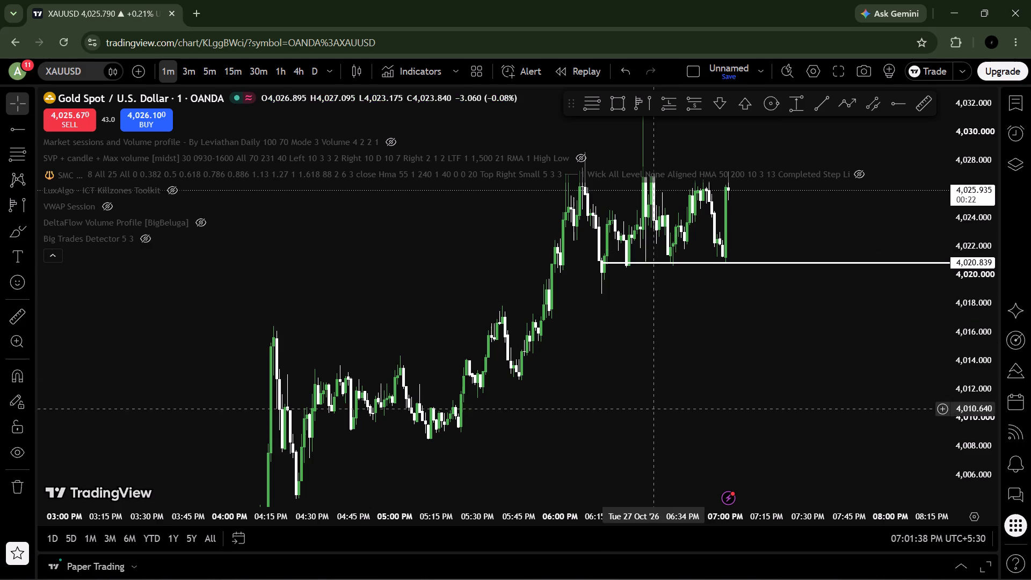
click(691, 261)
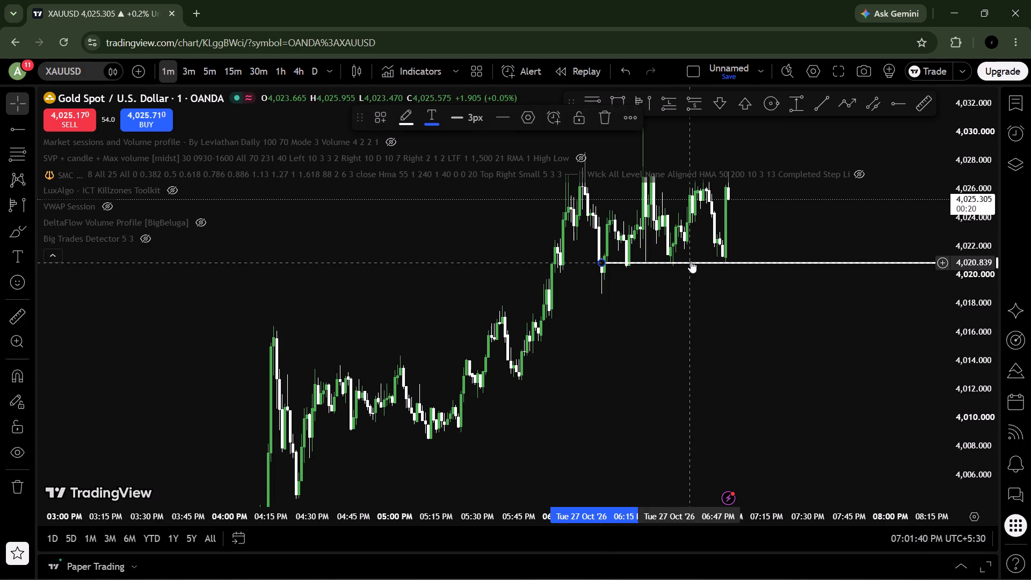
click(606, 114)
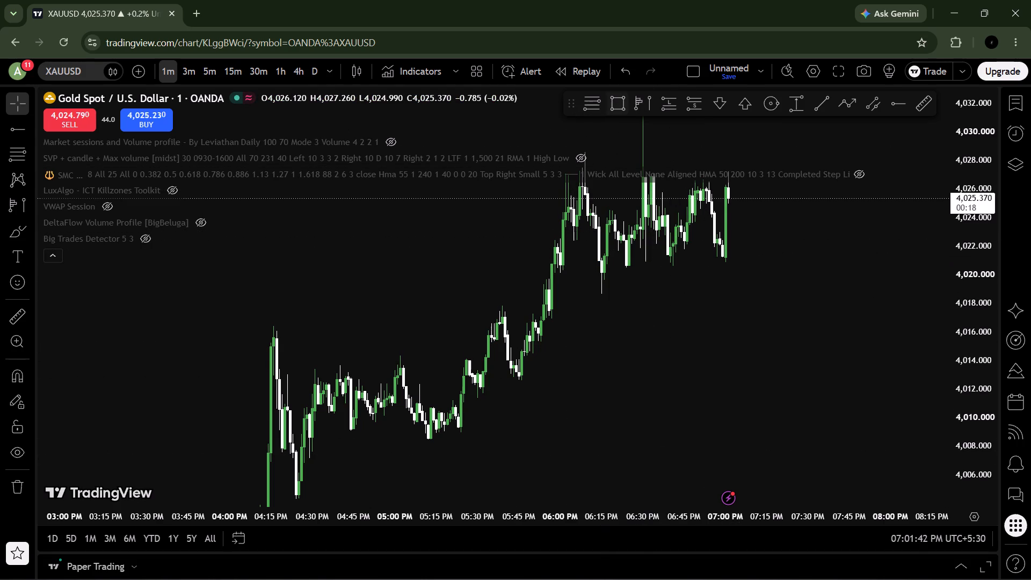
Switch the XAUUSD chart to the 4-hour timeframe and examine the October price decline.
click(305, 71)
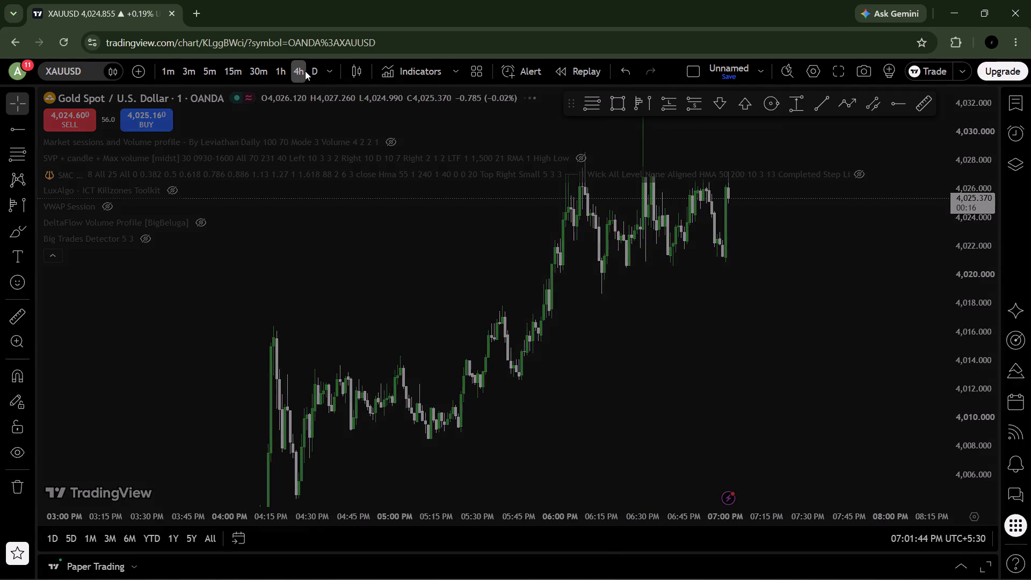
scroll(977, 153, up, 6)
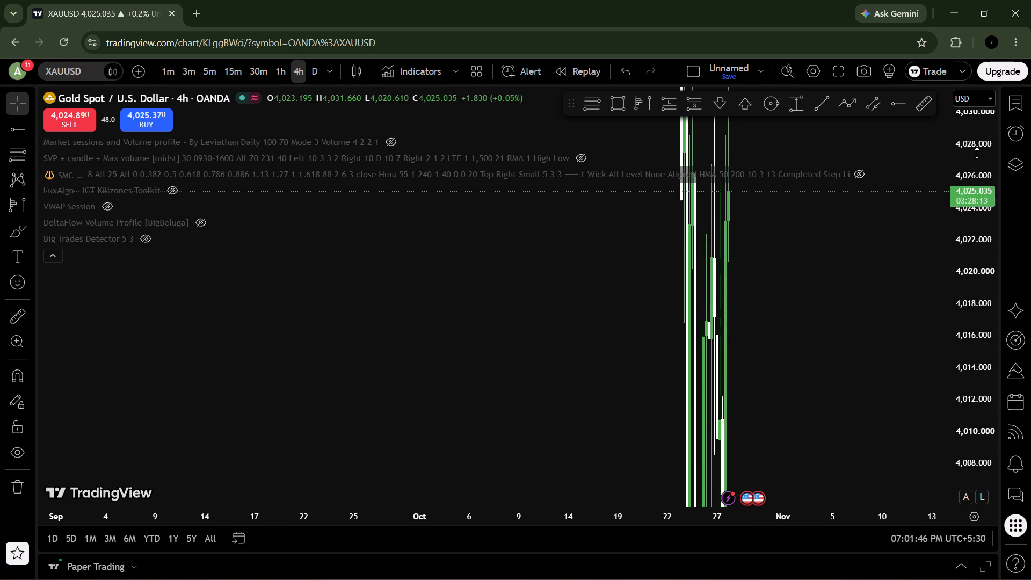
scroll(977, 153, down, 18)
scroll(977, 153, down, 5)
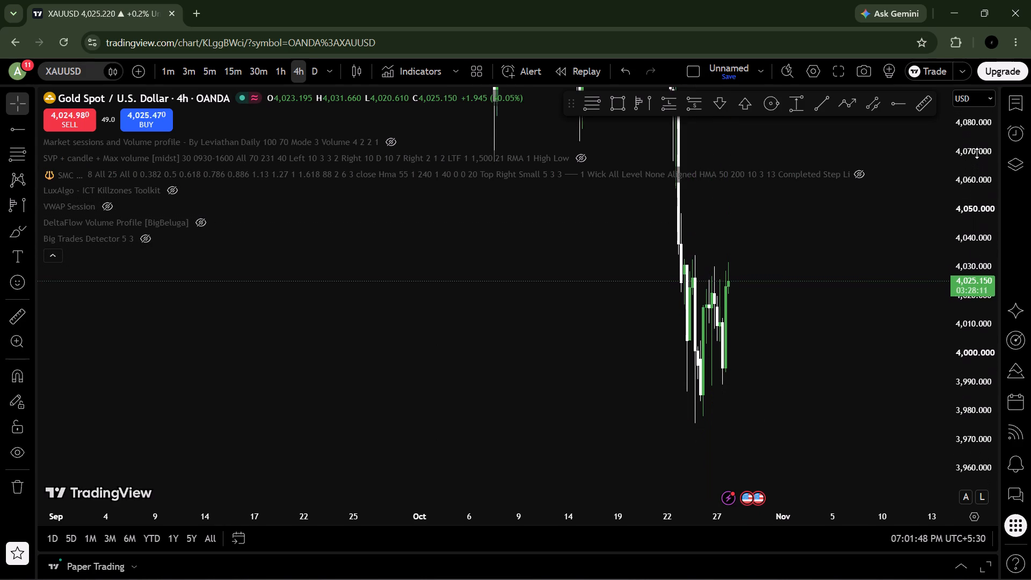
drag(547, 323, 613, 497)
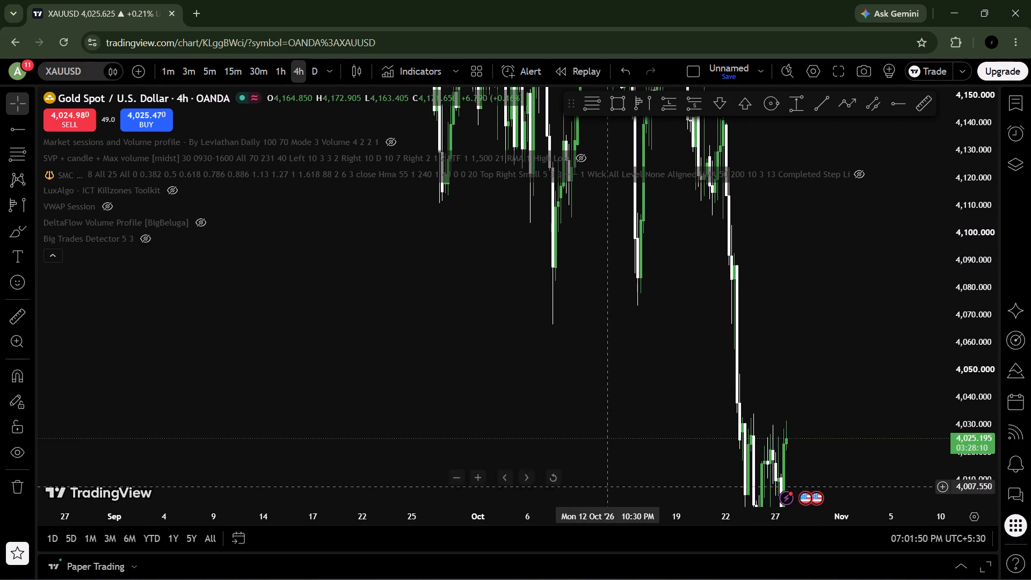
drag(615, 305, 489, 155)
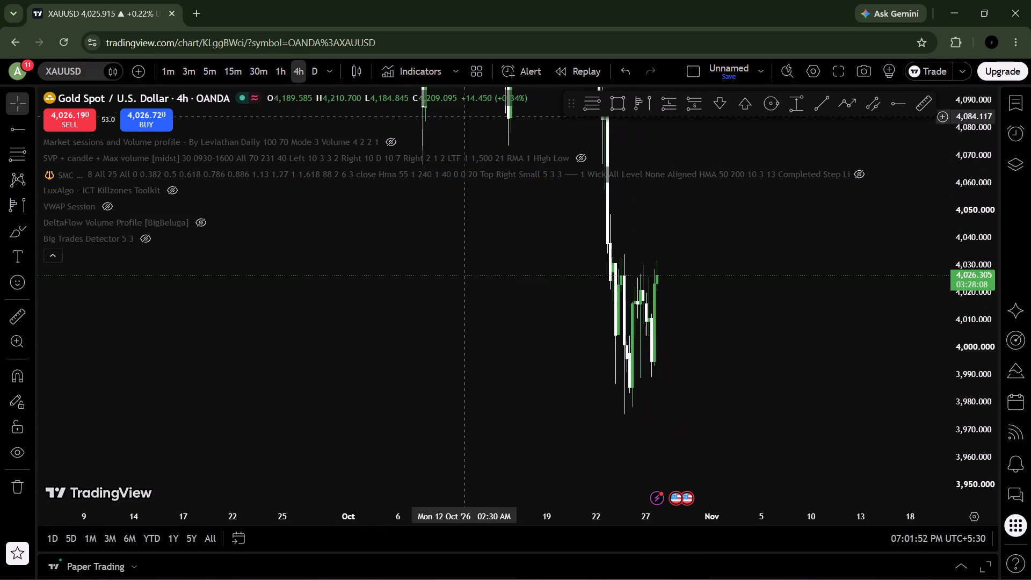
Switch to the 15-minute timeframe and draw a fixed range volume profile from Fri 23 Oct 06:15 PM to Tue 27 Oct 07:00 PM.
click(240, 74)
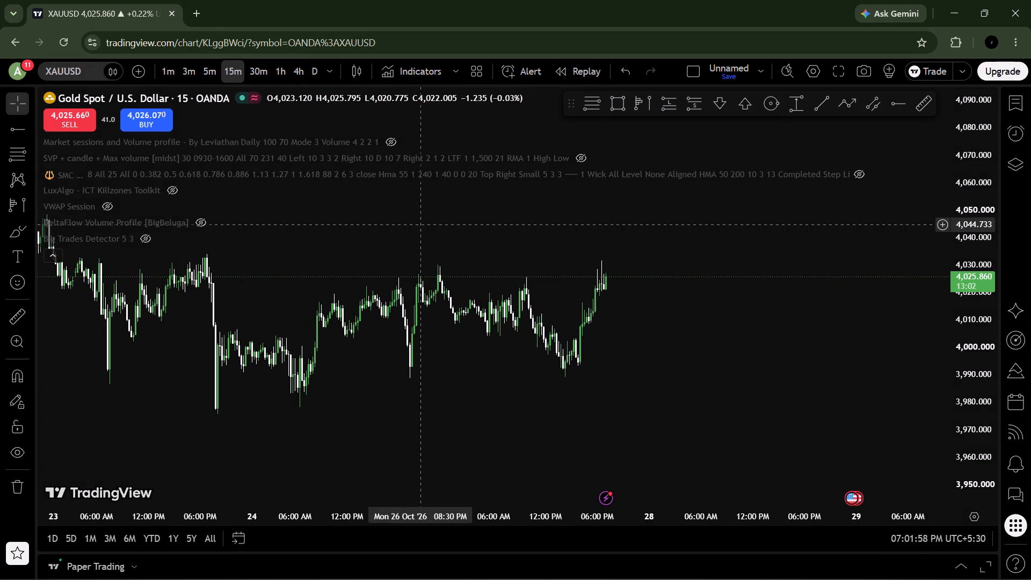
drag(307, 251, 486, 244)
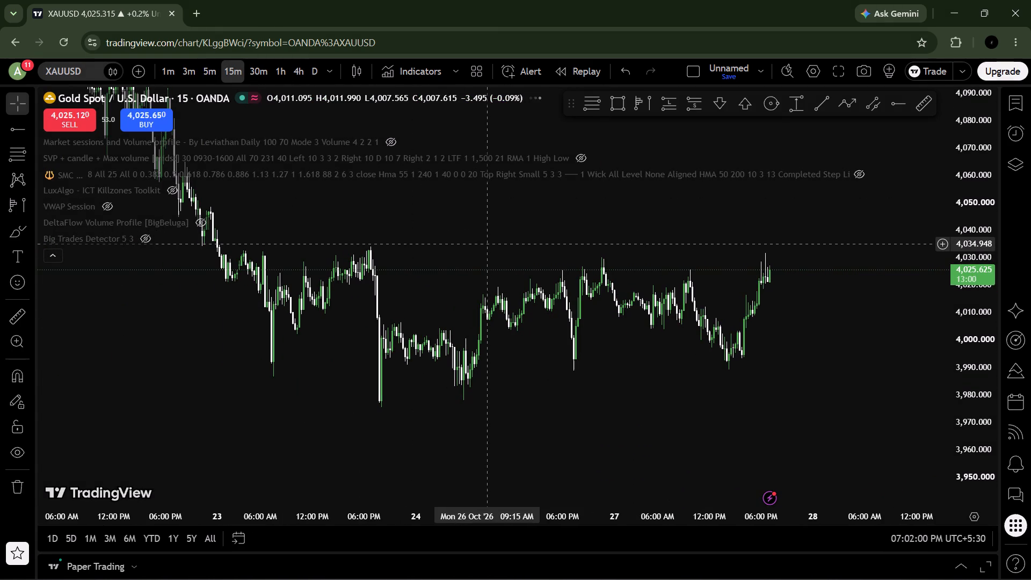
click(638, 100)
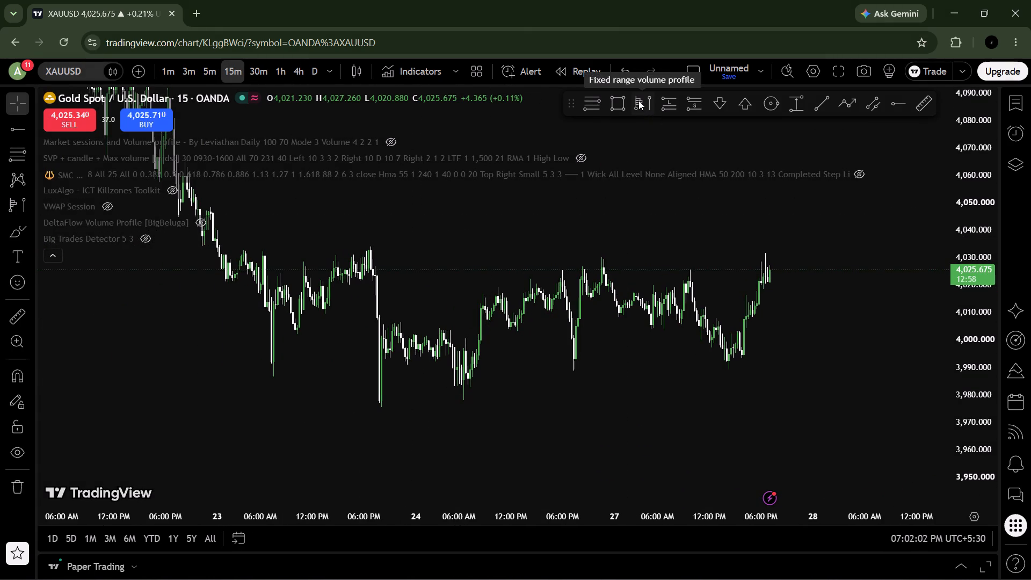
click(366, 252)
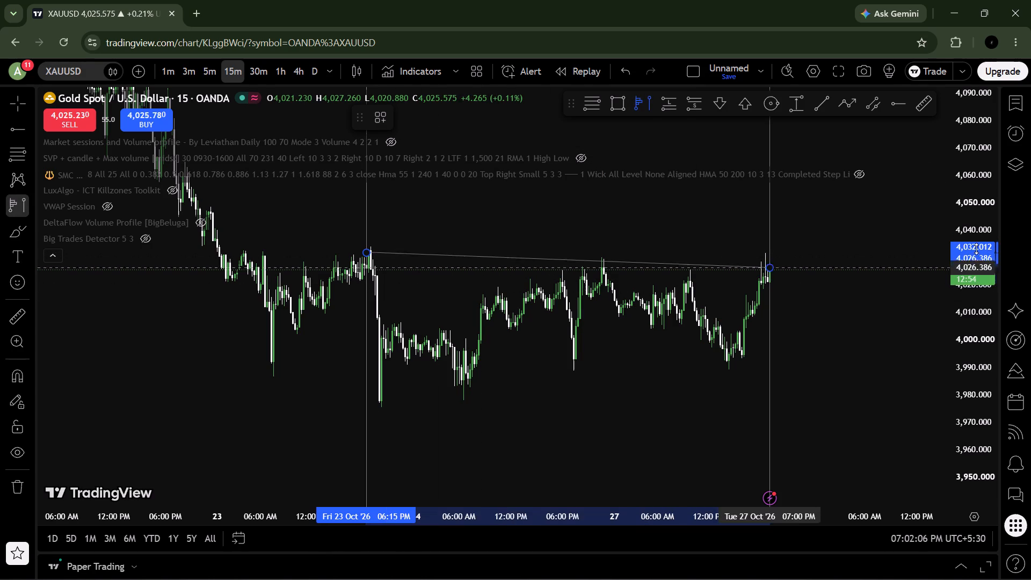
click(965, 246)
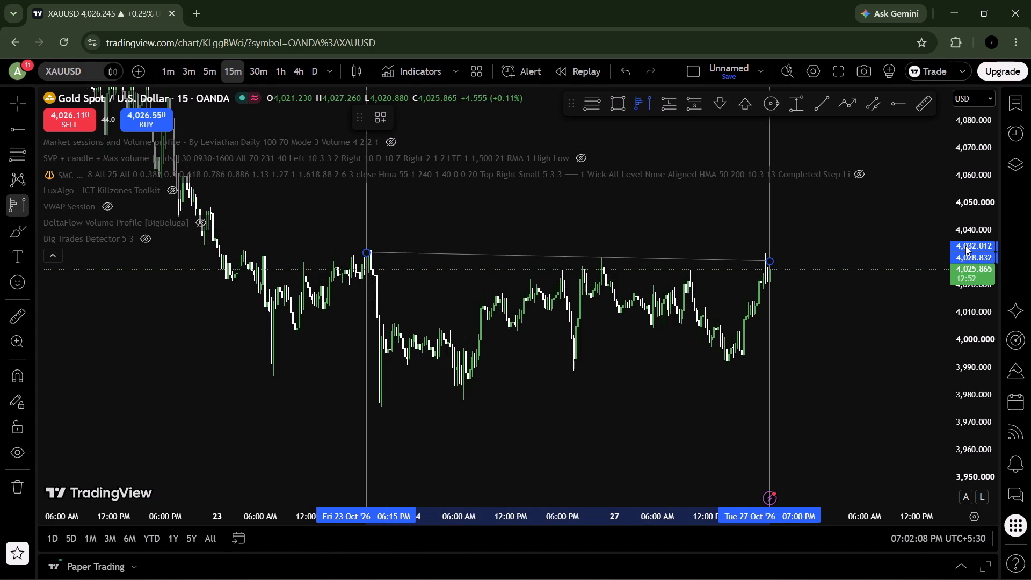
click(885, 260)
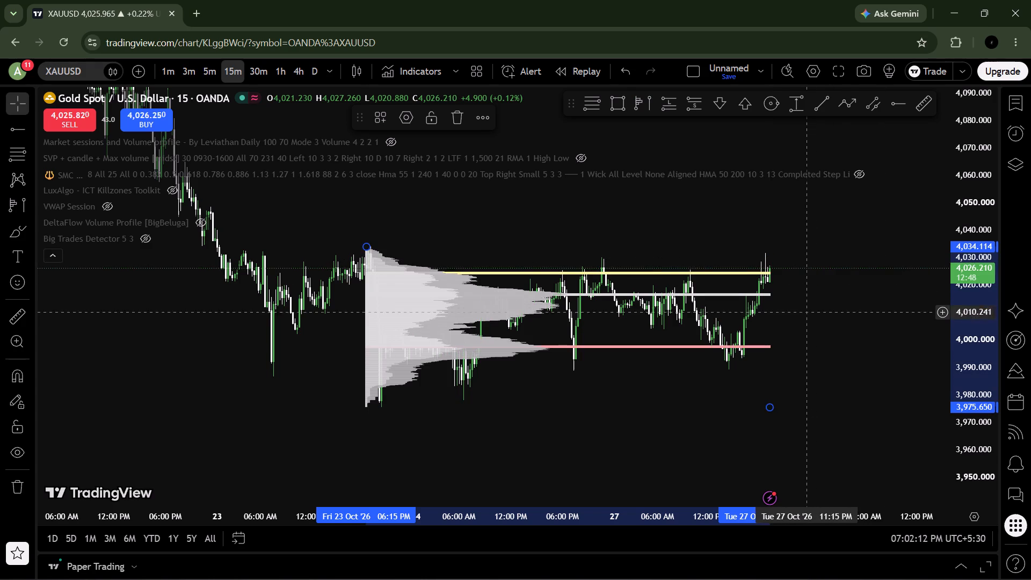
Examine the 15-minute price action against the fixed range volume profile's levels from 23 to 27 October, leaving the profile deselected.
scroll(809, 318, up, 1)
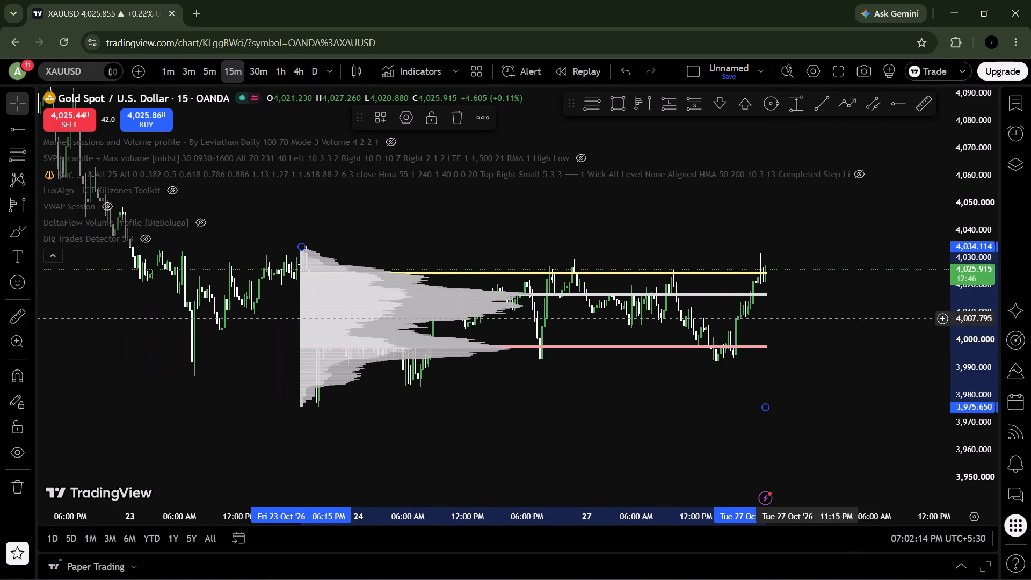
scroll(978, 207, up, 9)
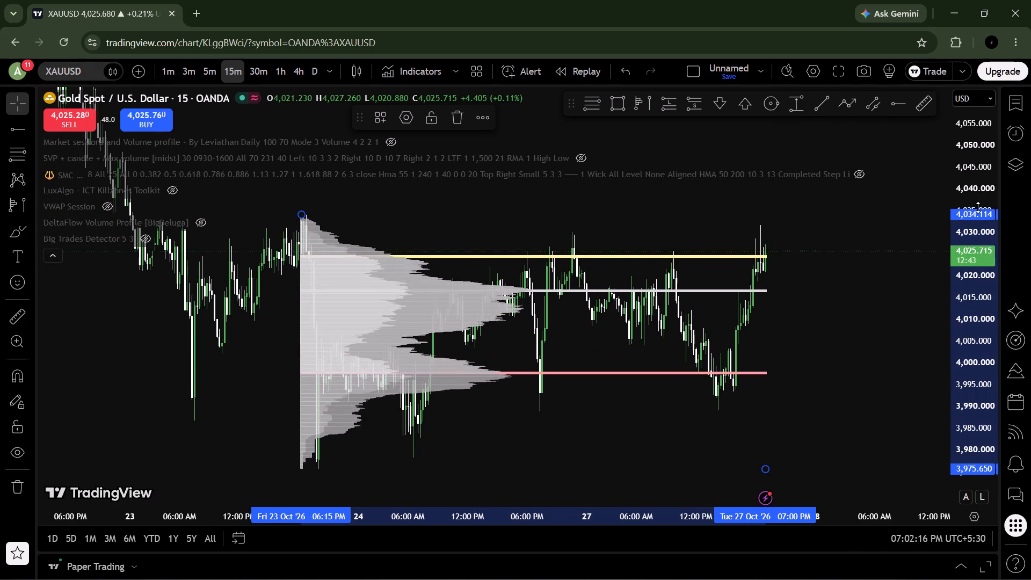
scroll(978, 207, up, 8)
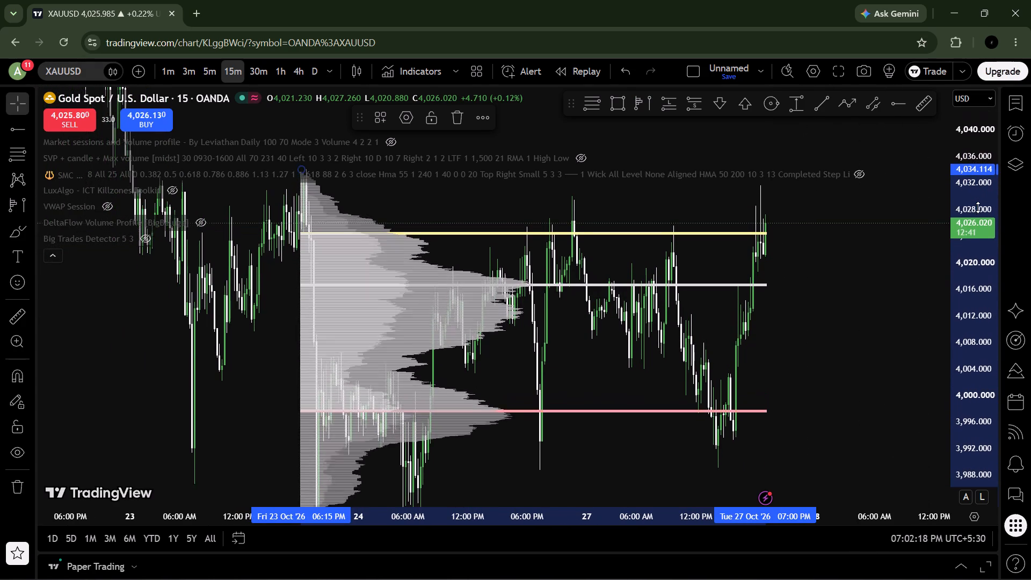
scroll(978, 207, up, 3)
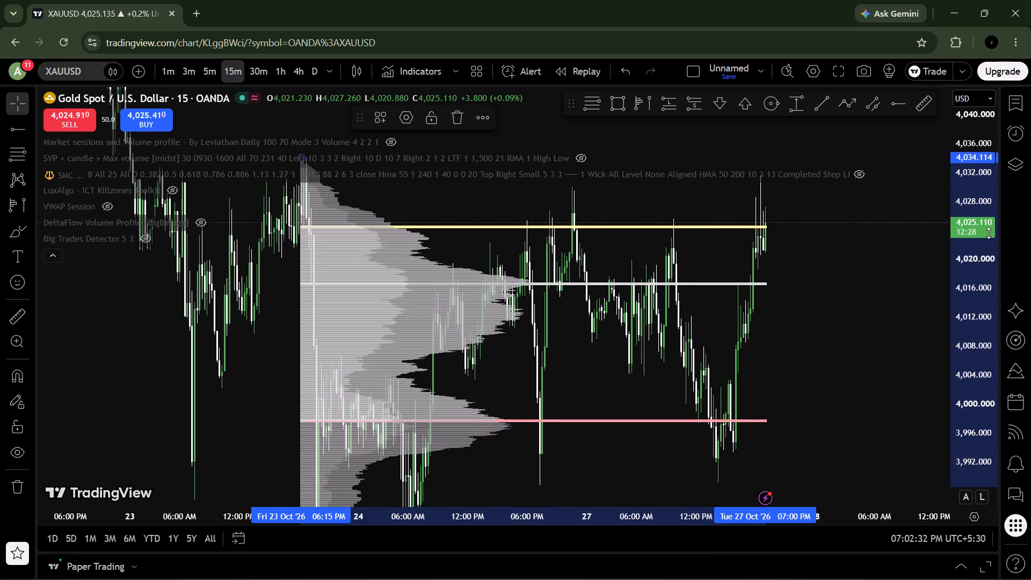
scroll(989, 233, down, 9)
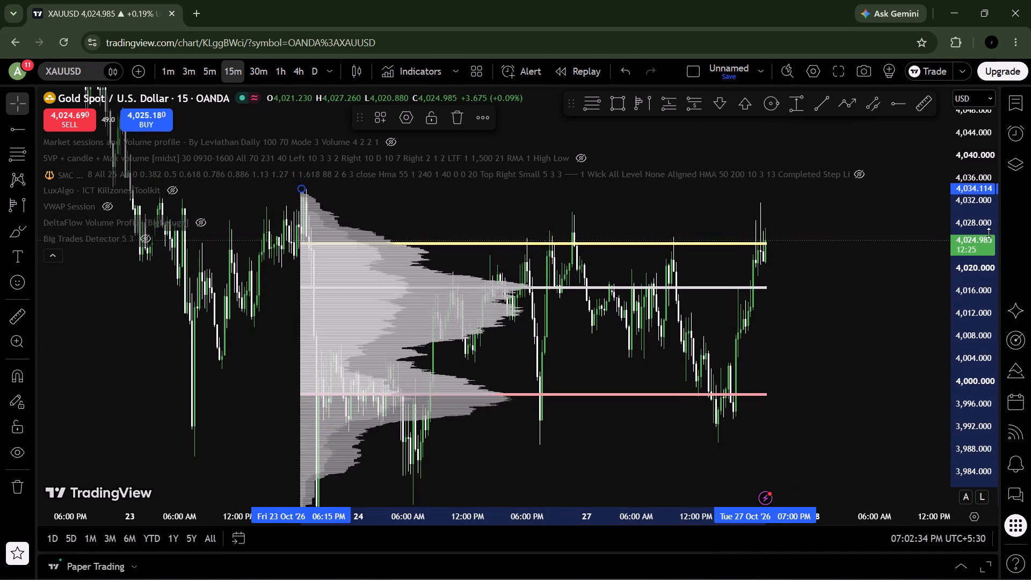
scroll(989, 233, down, 4)
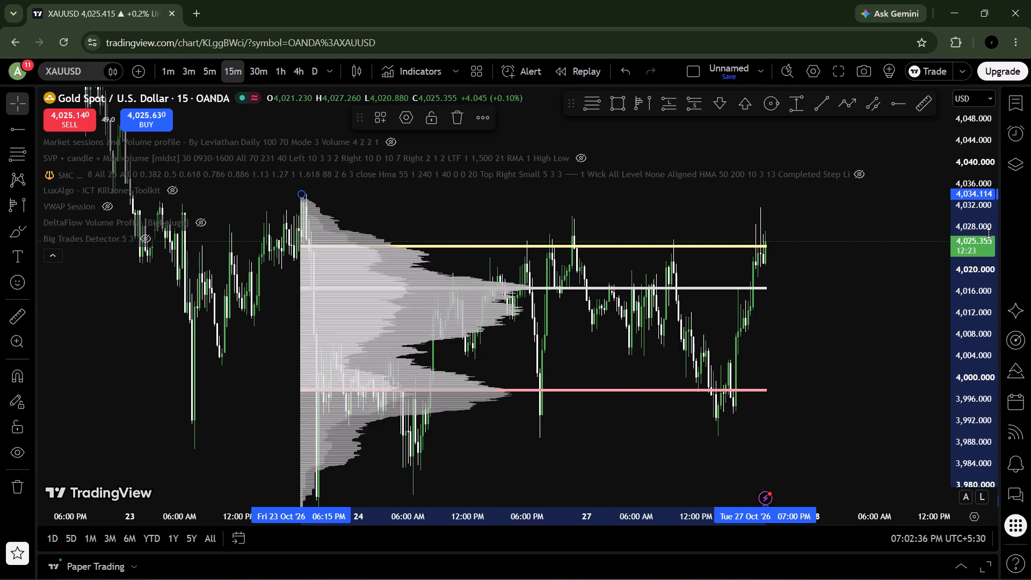
scroll(989, 233, down, 6)
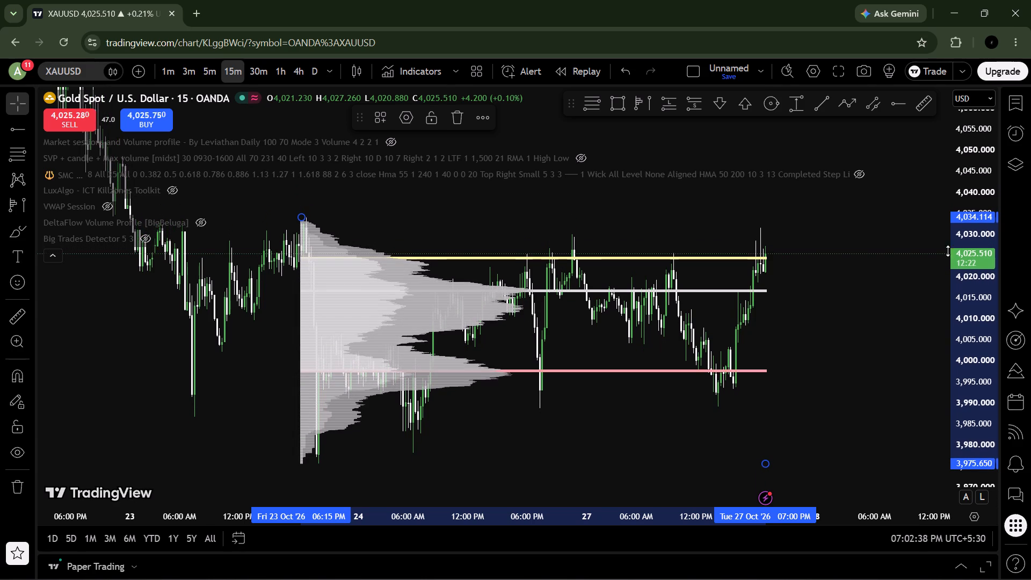
click(787, 294)
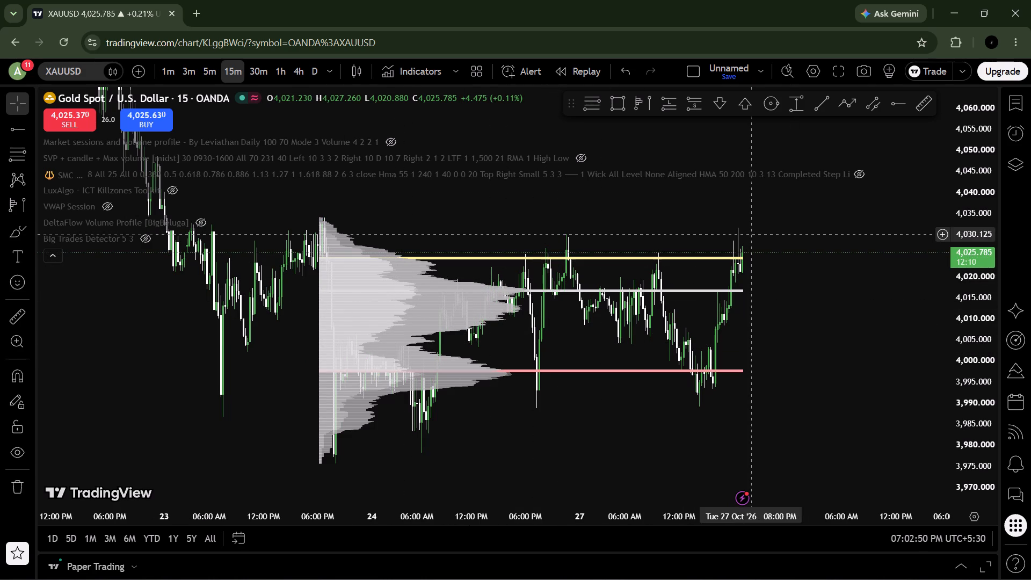
click(693, 263)
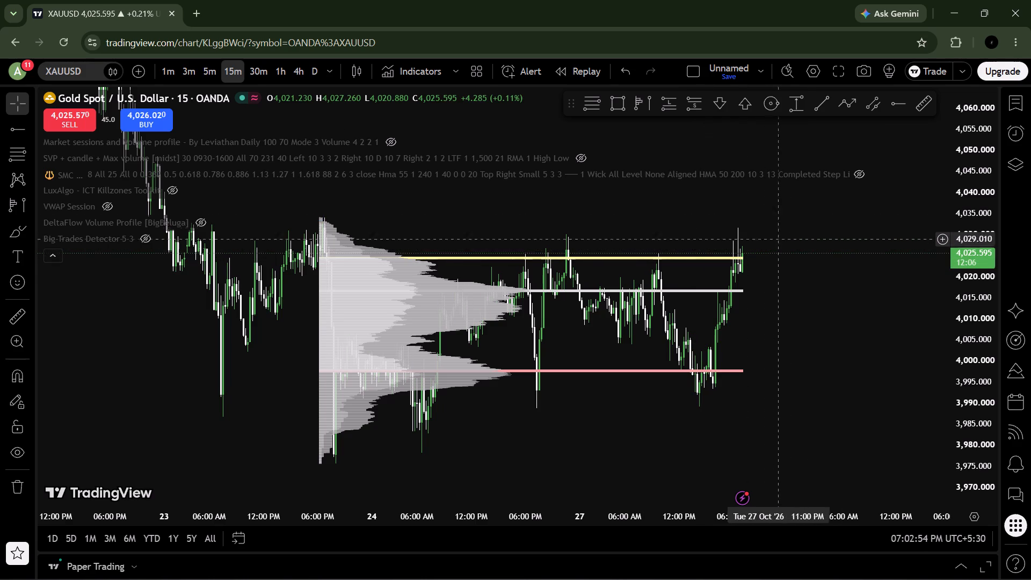
Close the browser window containing the XAUUSD chart.
click(1030, 0)
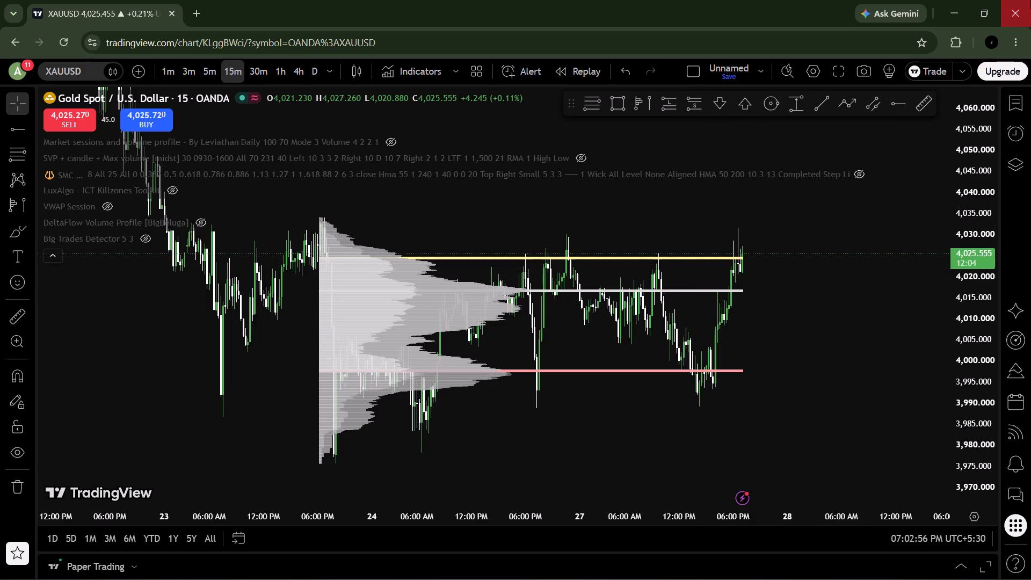
click(569, 129)
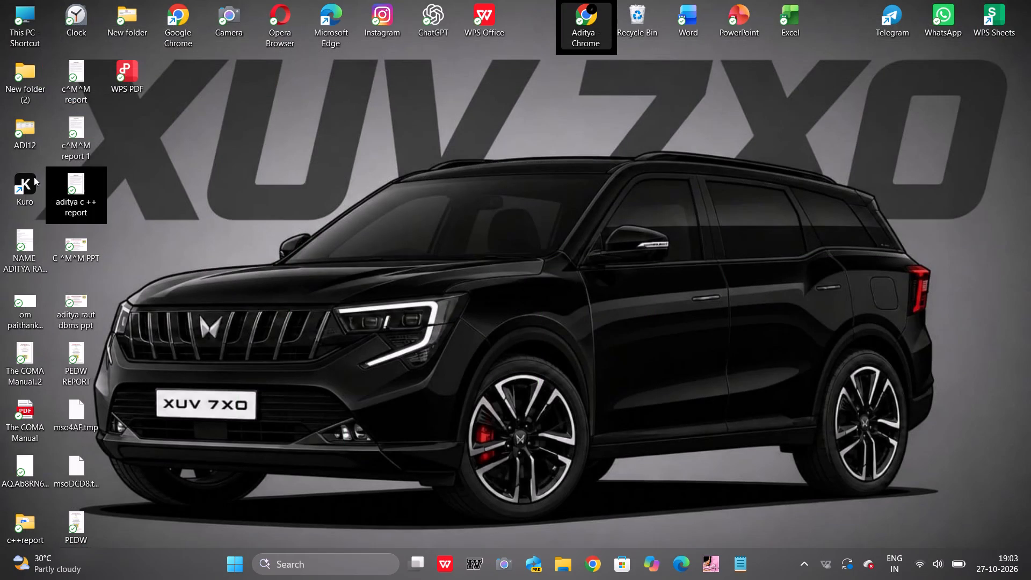
Launch the Kuro application from the desktop.
double_click(34, 177)
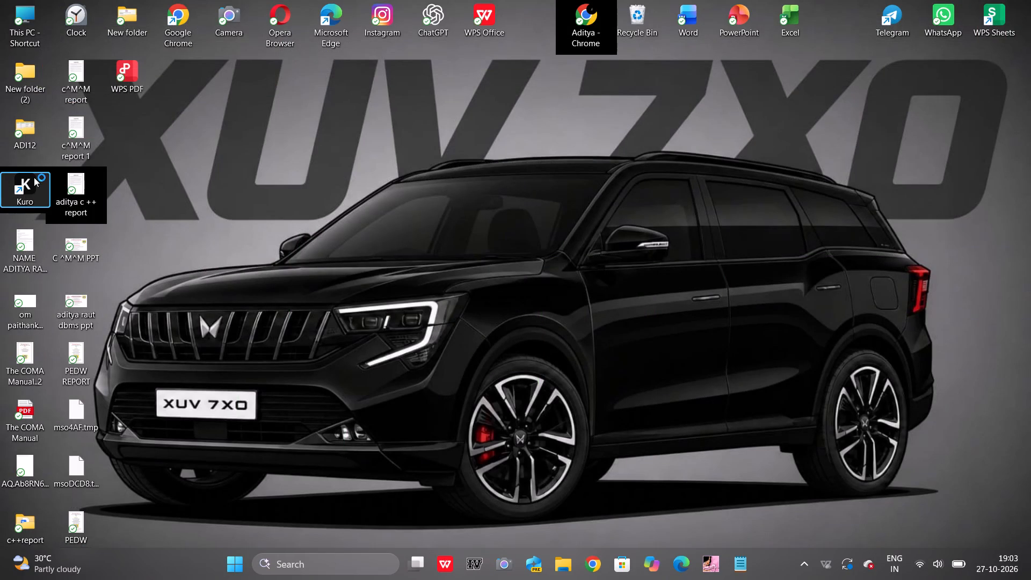
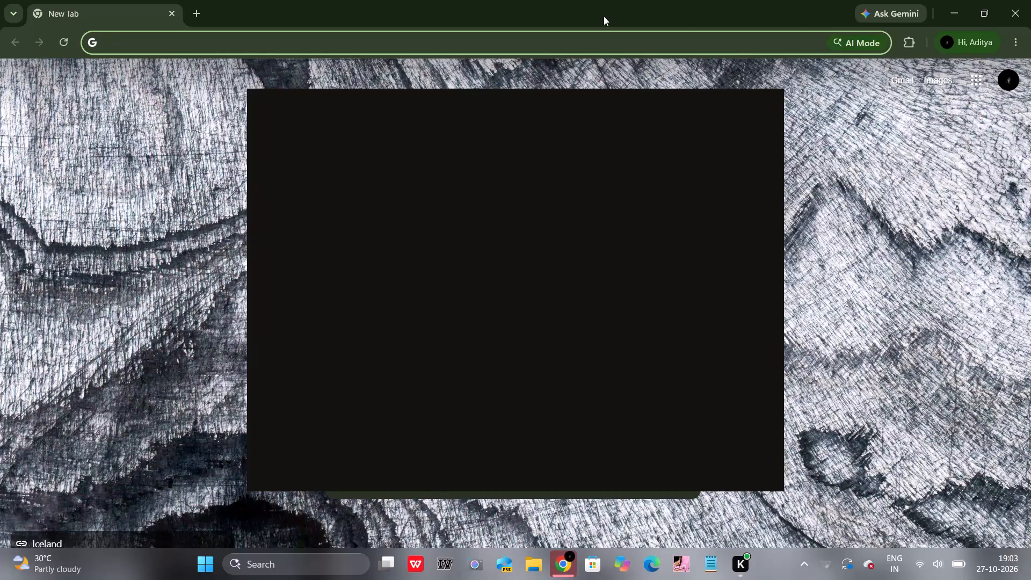
Search Google for tradingview in the new browser window and open the TradingView India website.
click(827, 172)
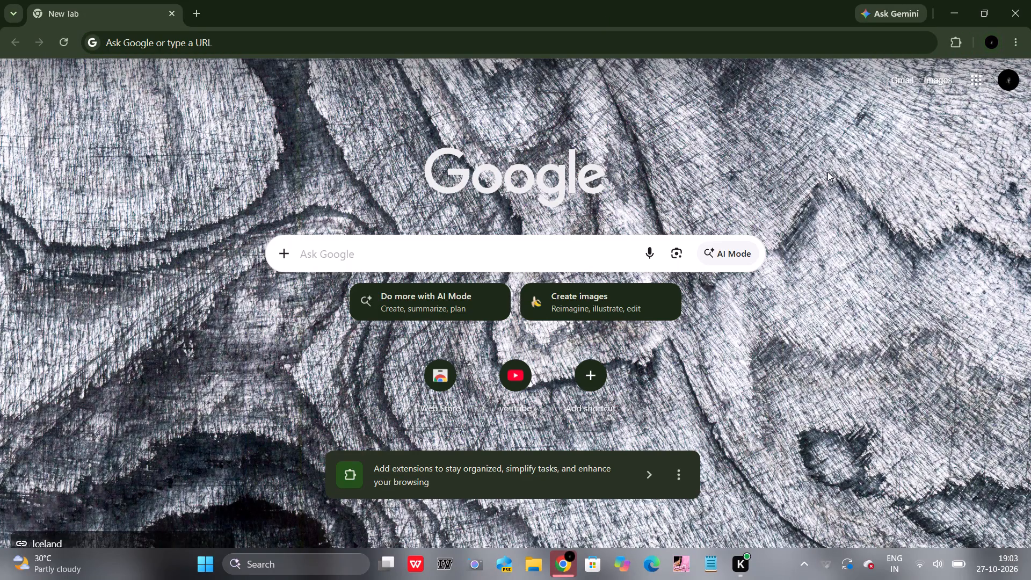
click(330, 254)
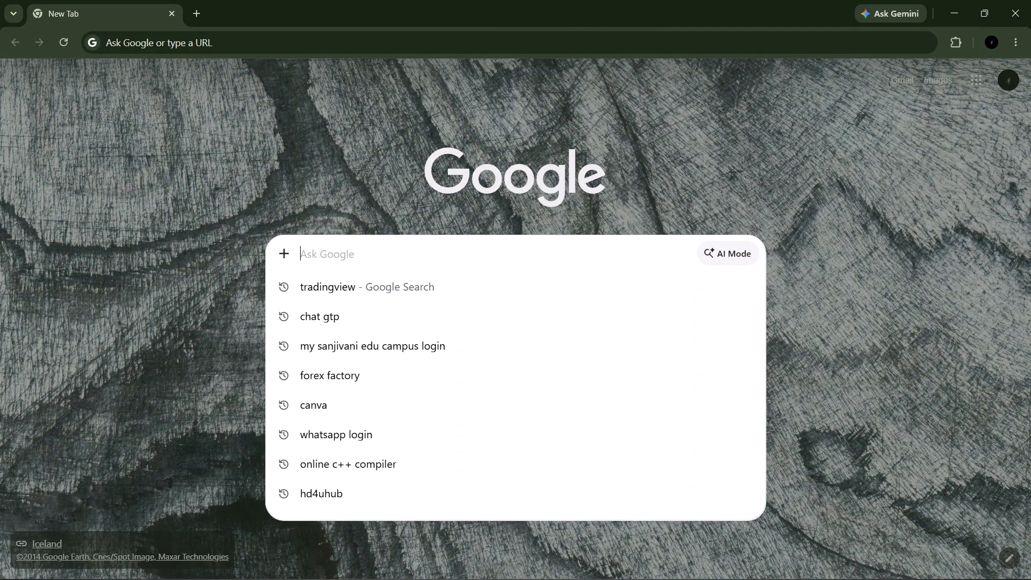
click(343, 288)
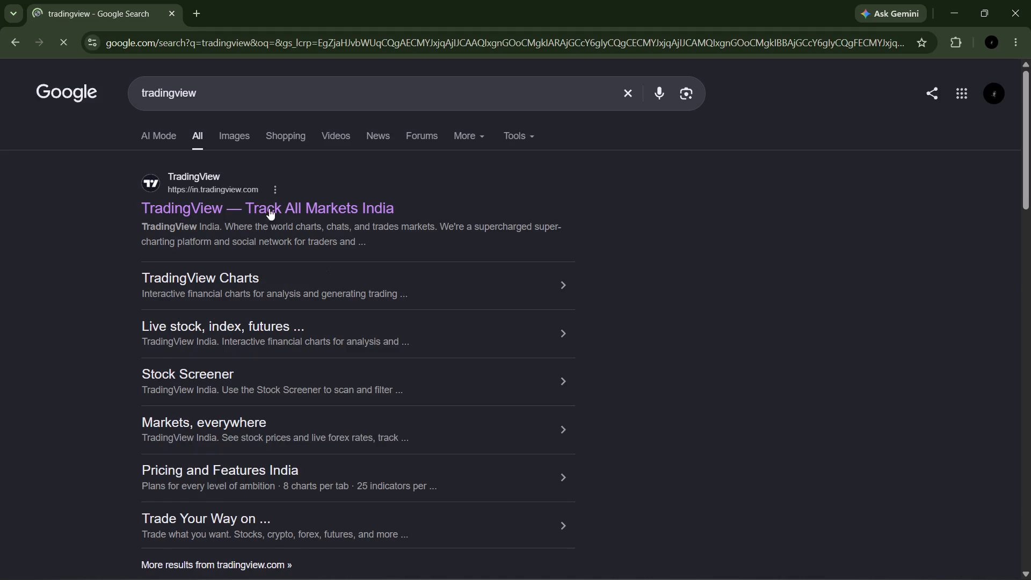
click(256, 206)
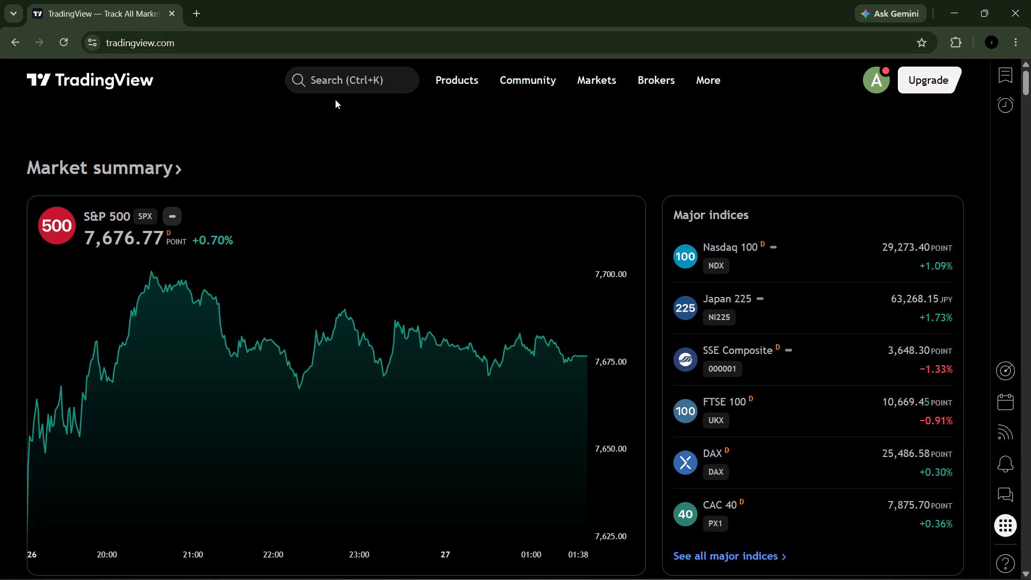
Open the OANDA XAUUSD gold chart from TradingView's symbol search.
click(337, 84)
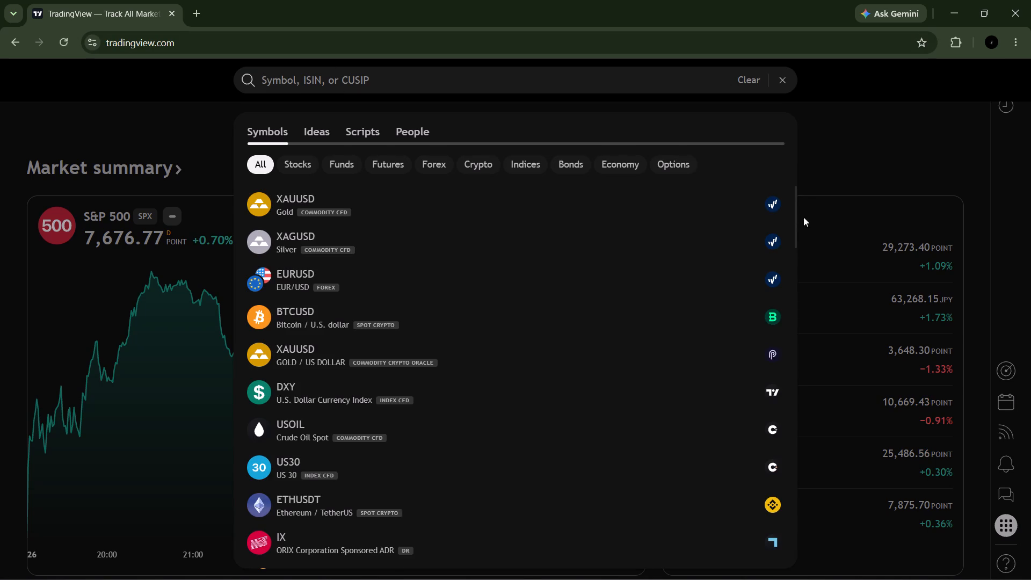
click(651, 198)
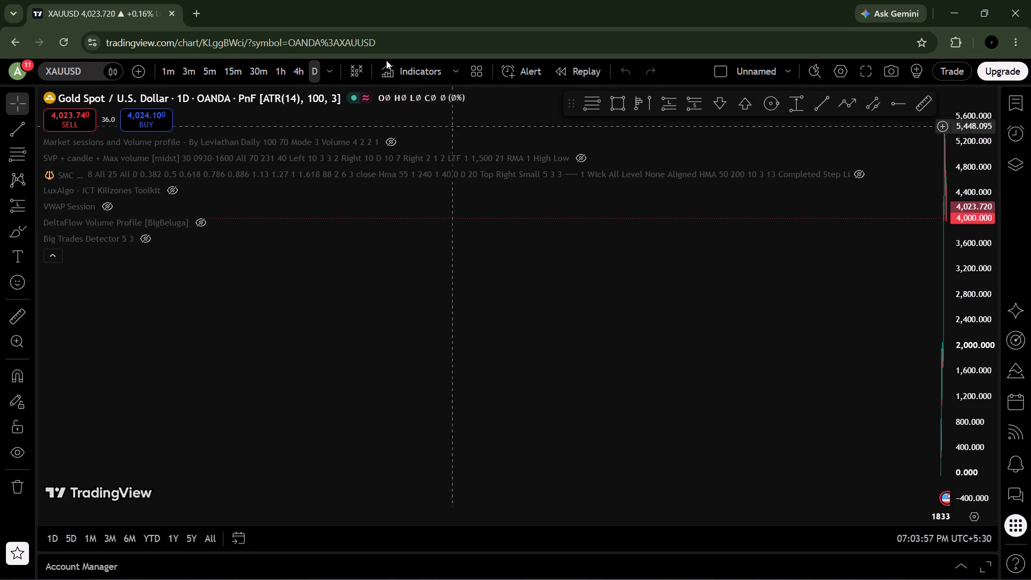
Change the XAUUSD chart type to Candles.
click(354, 69)
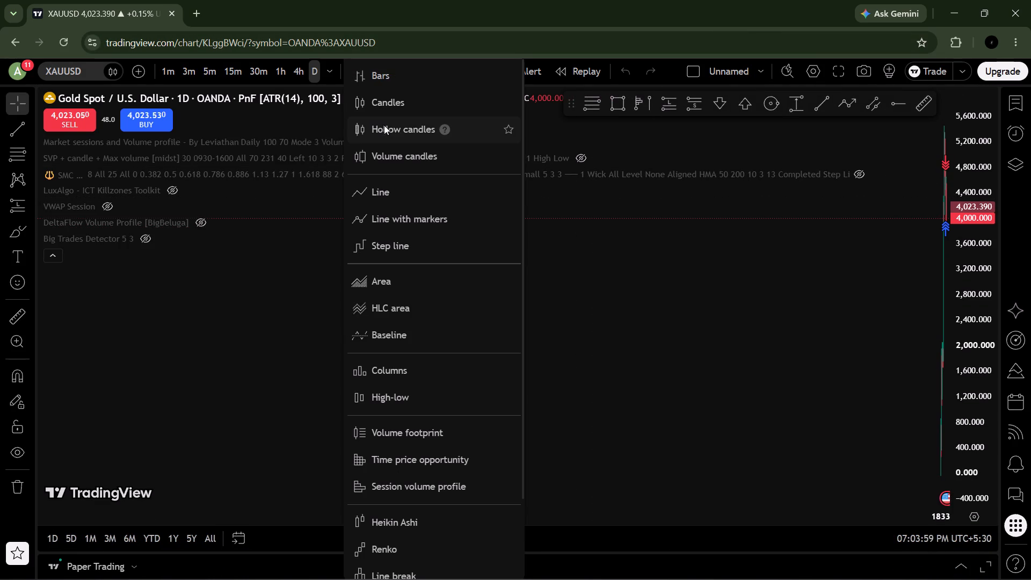
click(383, 95)
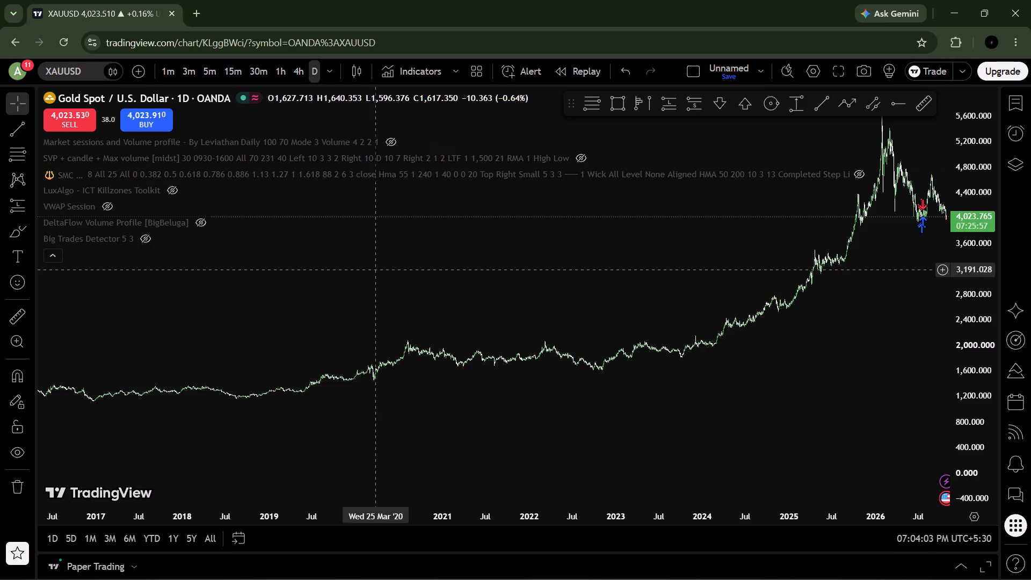
Switch the XAUUSD chart to the 1-minute timeframe and bring the latest price candles around 4,000 into view.
click(171, 64)
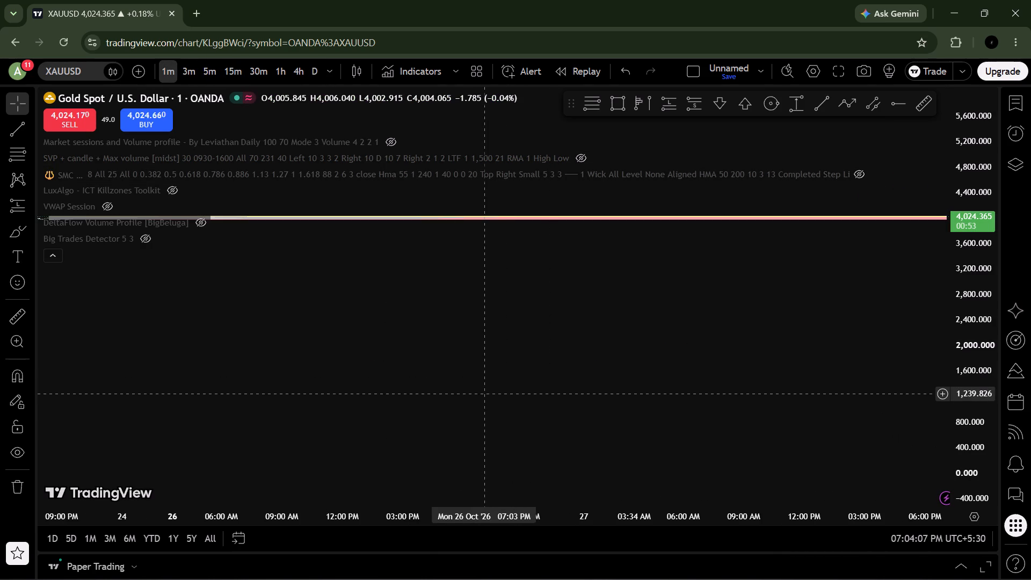
drag(484, 394, 172, 467)
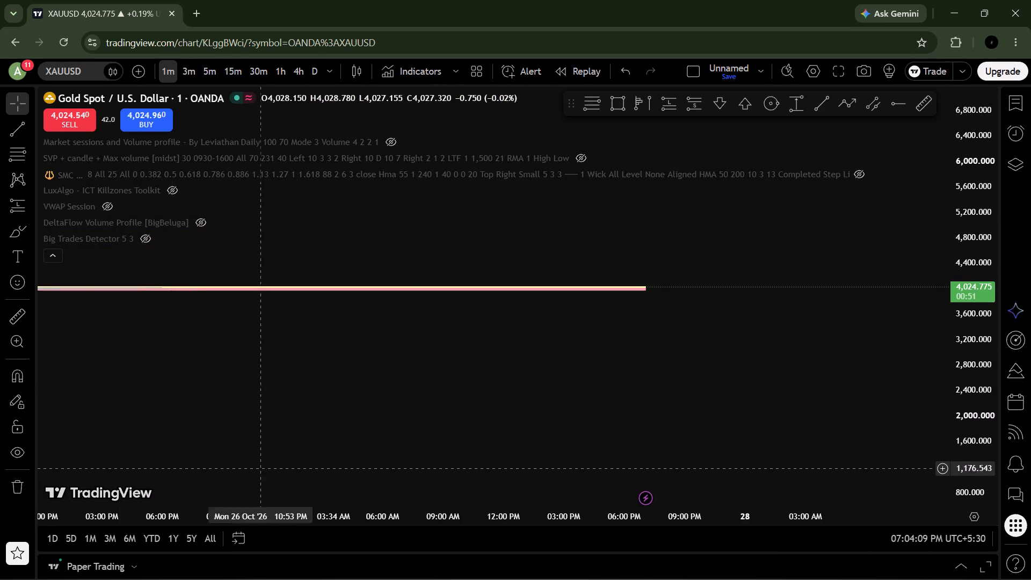
scroll(567, 423, up, 1)
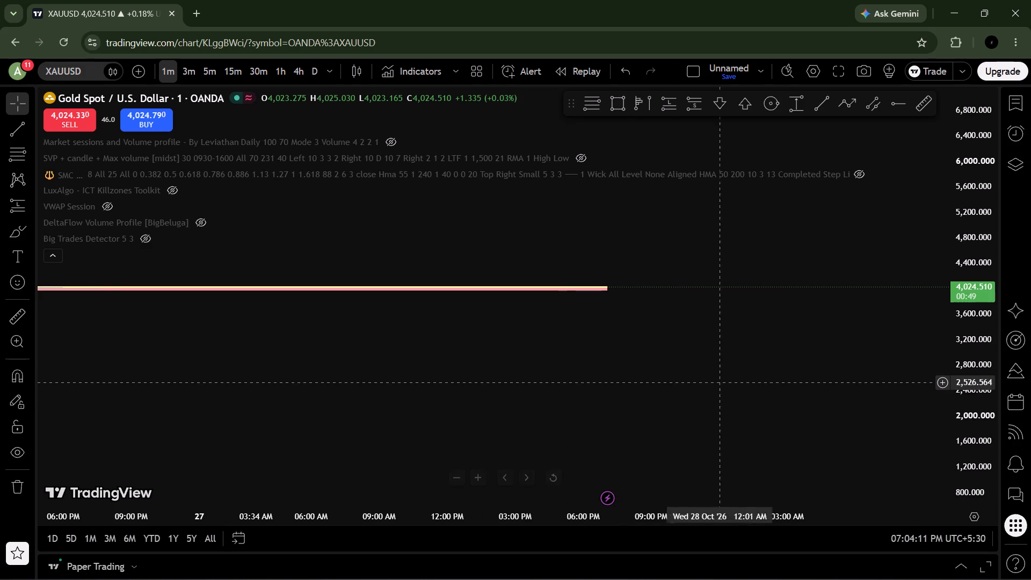
scroll(990, 324, up, 15)
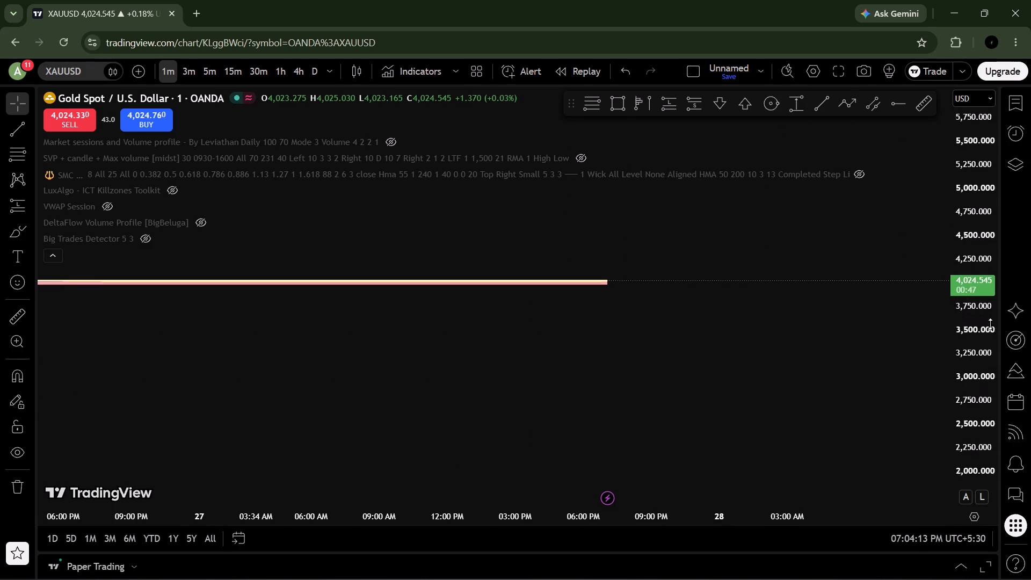
scroll(990, 324, up, 16)
scroll(990, 324, up, 7)
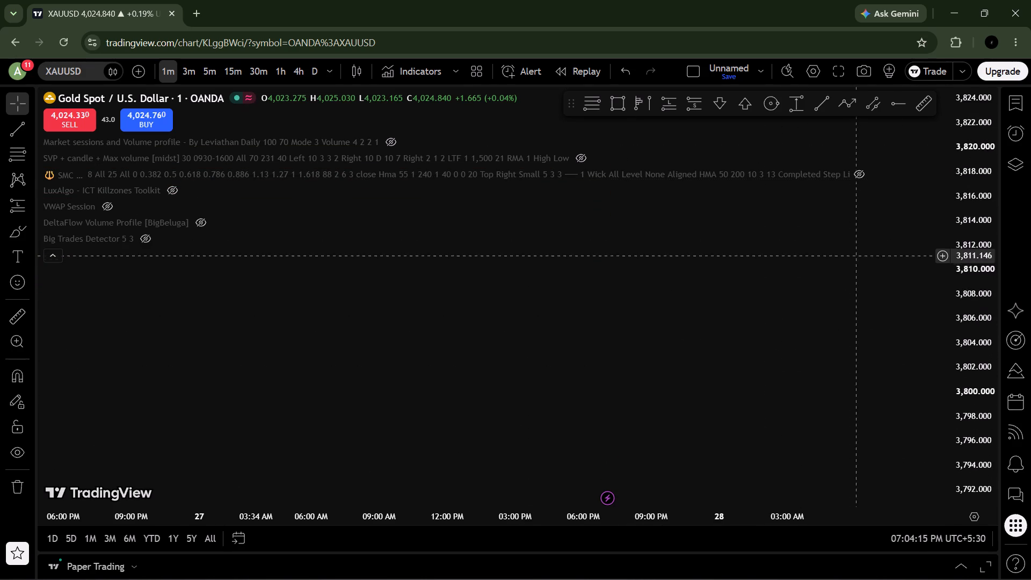
drag(855, 262, 836, 463)
drag(769, 333, 811, 579)
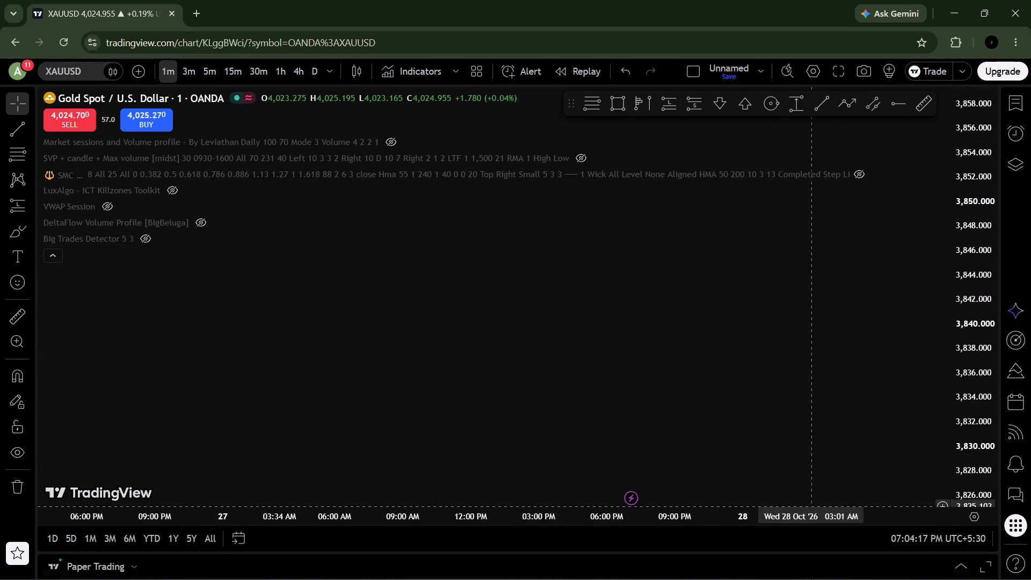
drag(740, 404, 805, 579)
drag(752, 510, 746, 540)
scroll(782, 351, up, 3)
right_click(782, 351)
right_click(782, 351)
scroll(782, 351, up, 2)
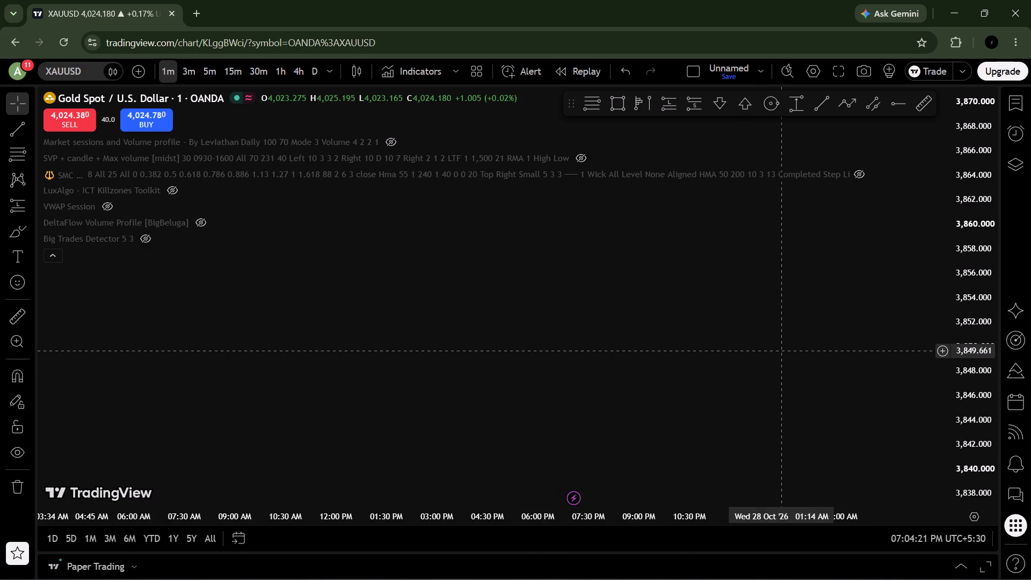
scroll(782, 351, up, 7)
click(638, 345)
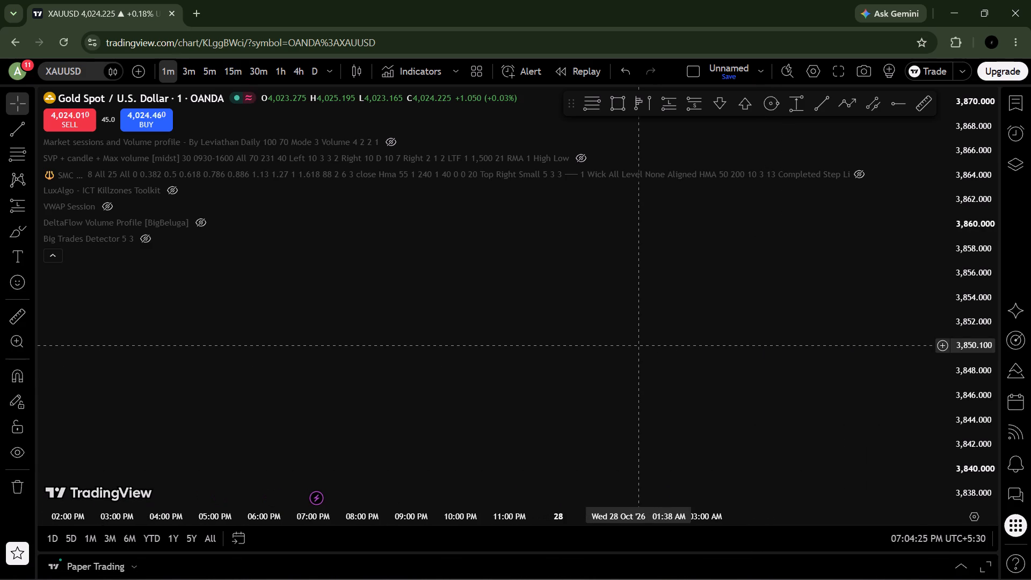
drag(638, 345, 684, 579)
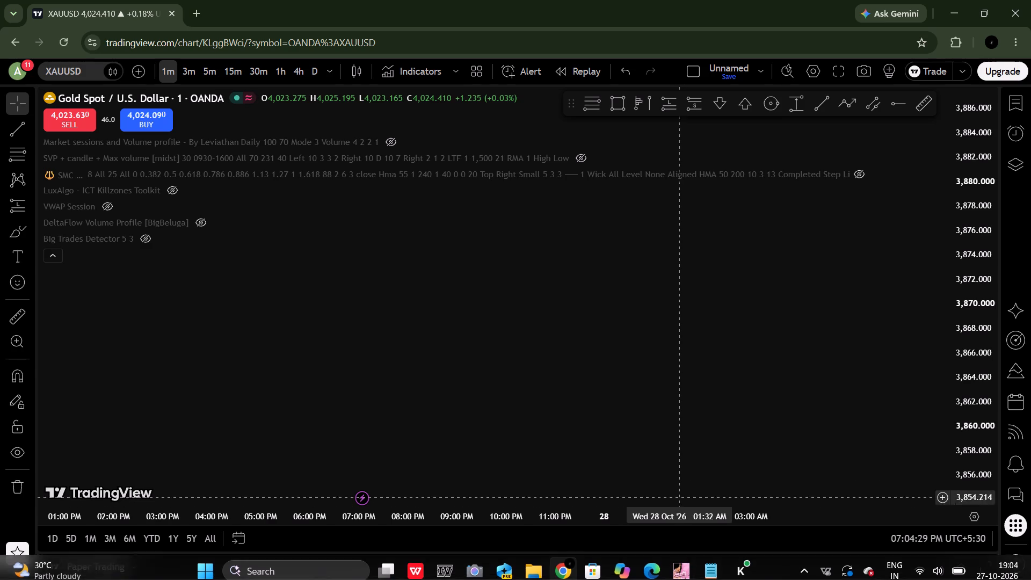
drag(658, 368, 721, 579)
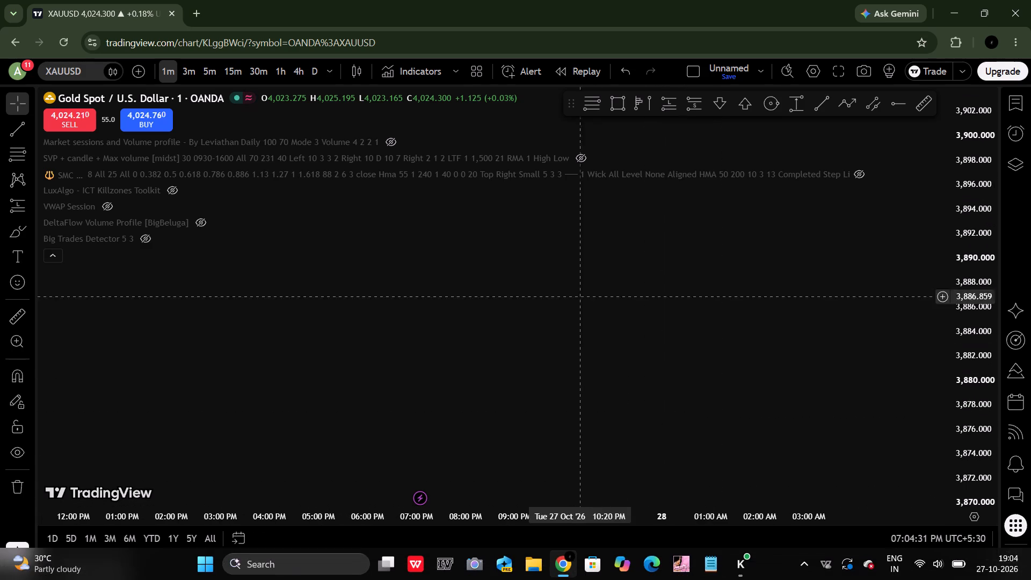
drag(577, 227, 641, 452)
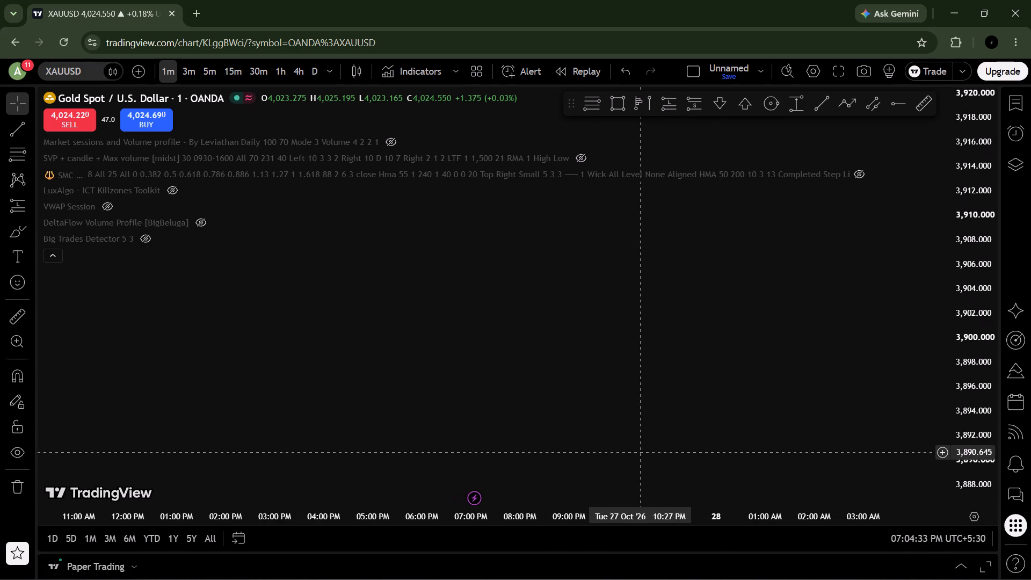
drag(632, 353, 673, 513)
drag(660, 408, 690, 561)
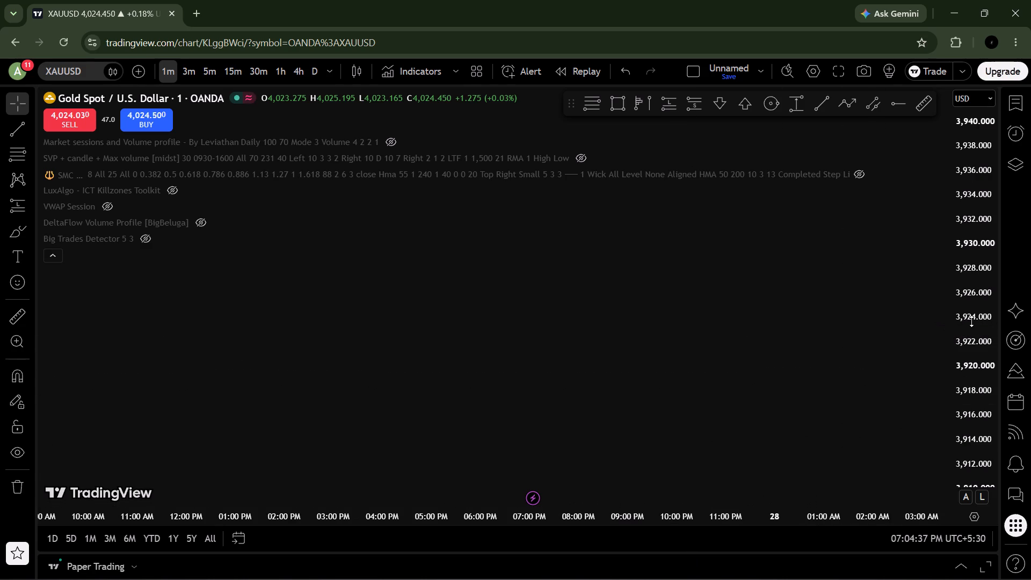
scroll(971, 321, down, 10)
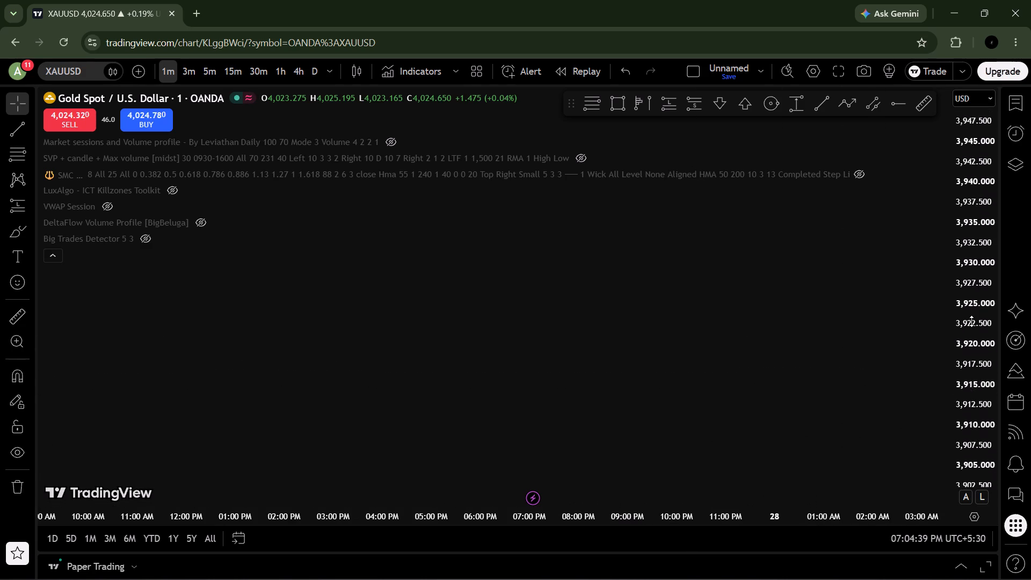
scroll(971, 321, down, 8)
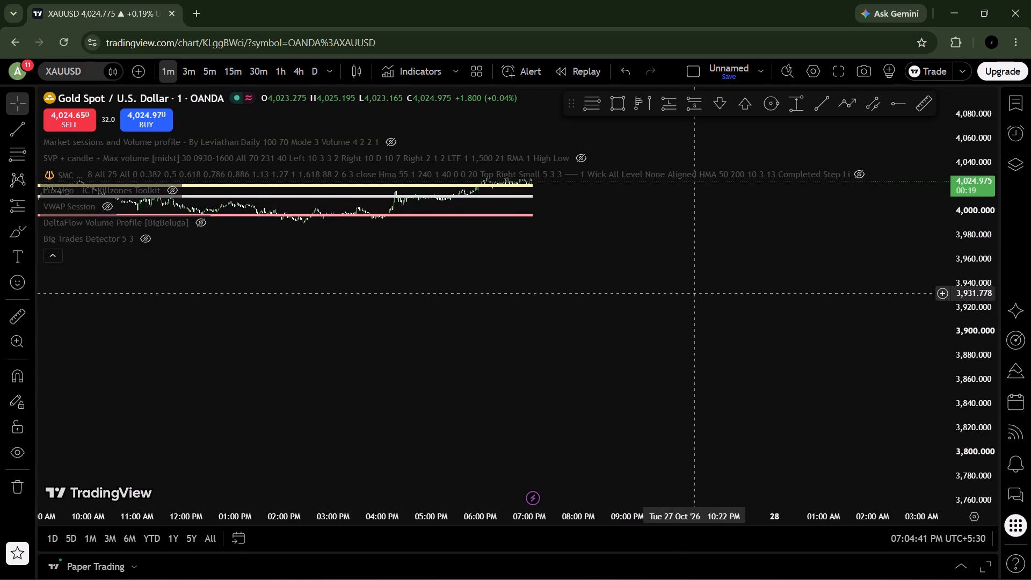
drag(613, 234, 812, 416)
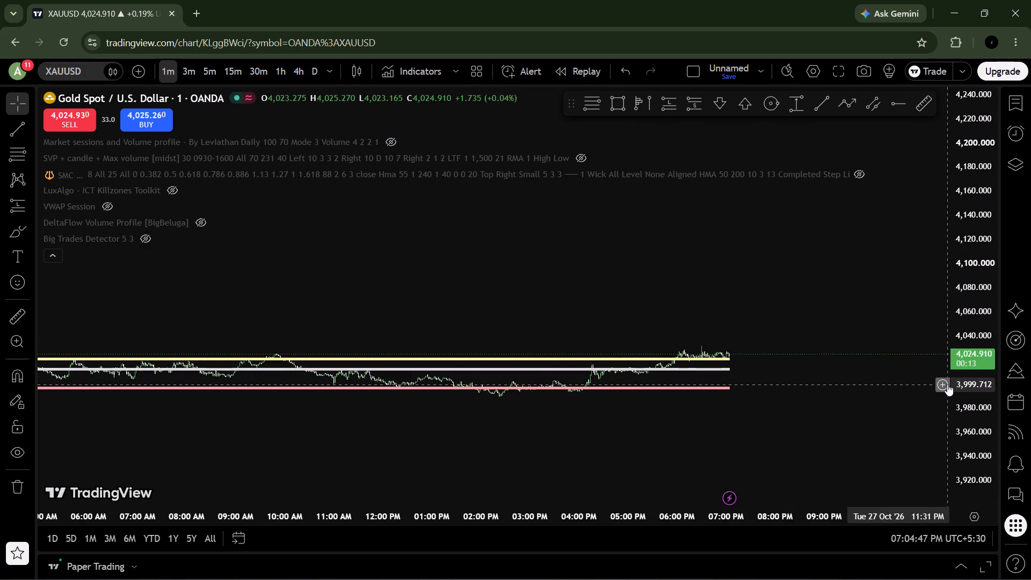
Examine the 1-minute price action of 26 and 27 October against the fixed range volume profile and its level lines.
scroll(976, 382, up, 8)
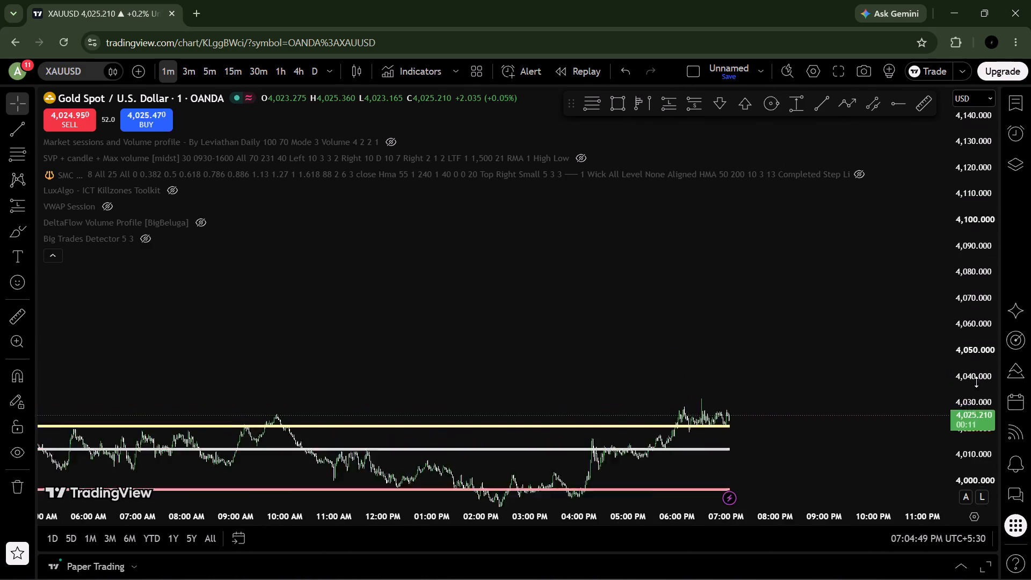
drag(800, 393, 793, 356)
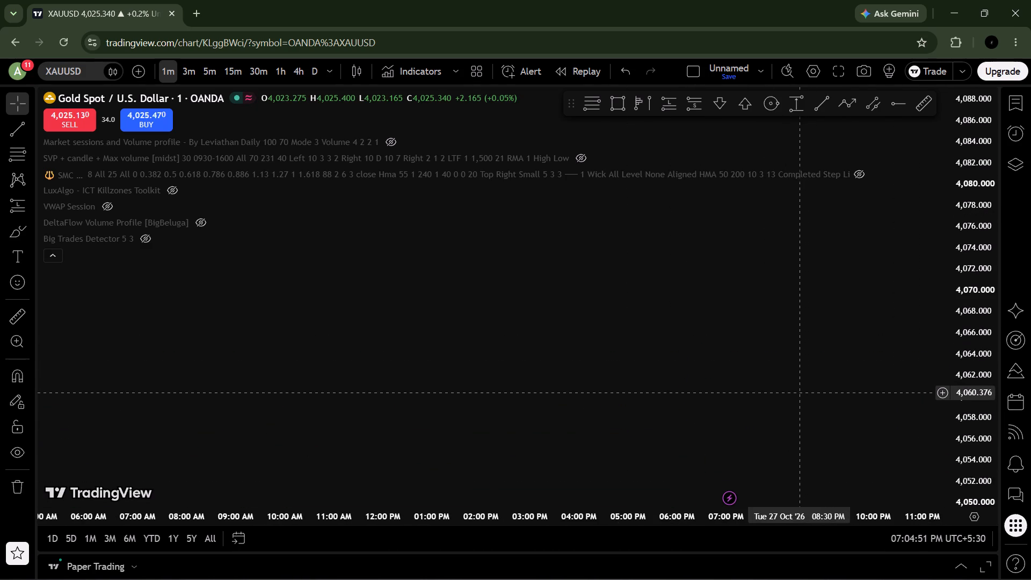
drag(793, 356, 754, 136)
drag(757, 349, 728, 55)
drag(745, 215, 730, 64)
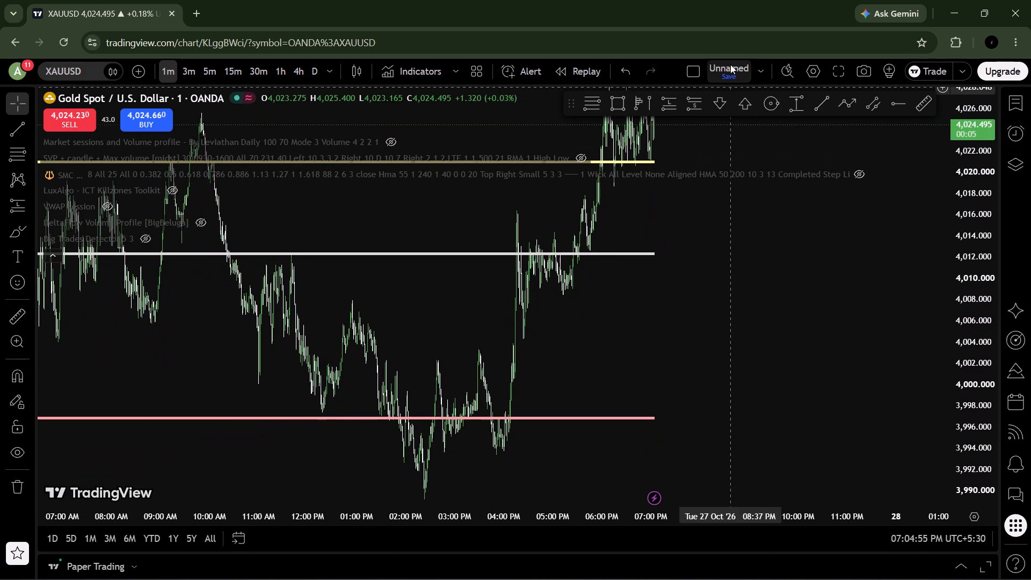
scroll(769, 263, down, 2)
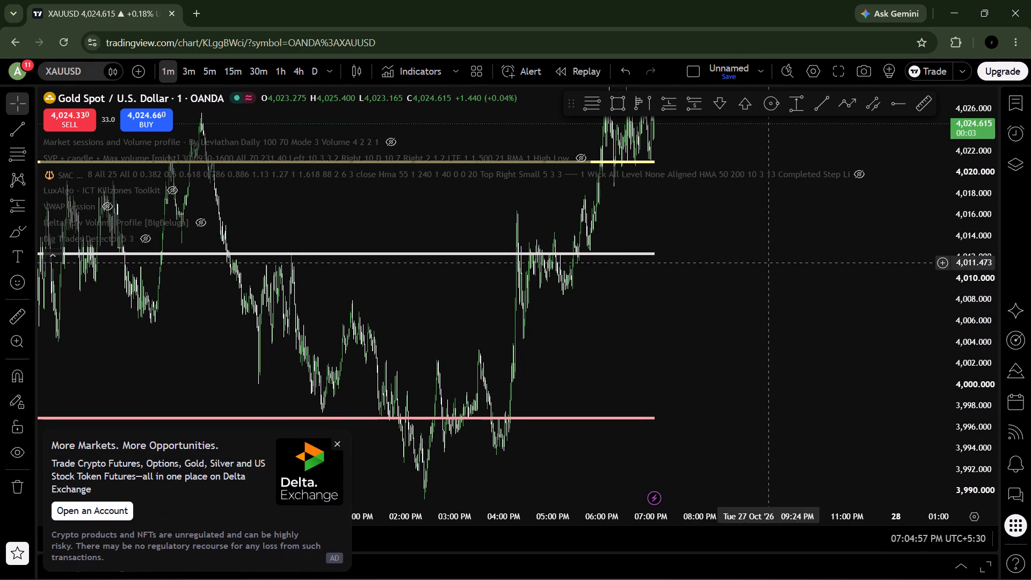
scroll(769, 263, down, 6)
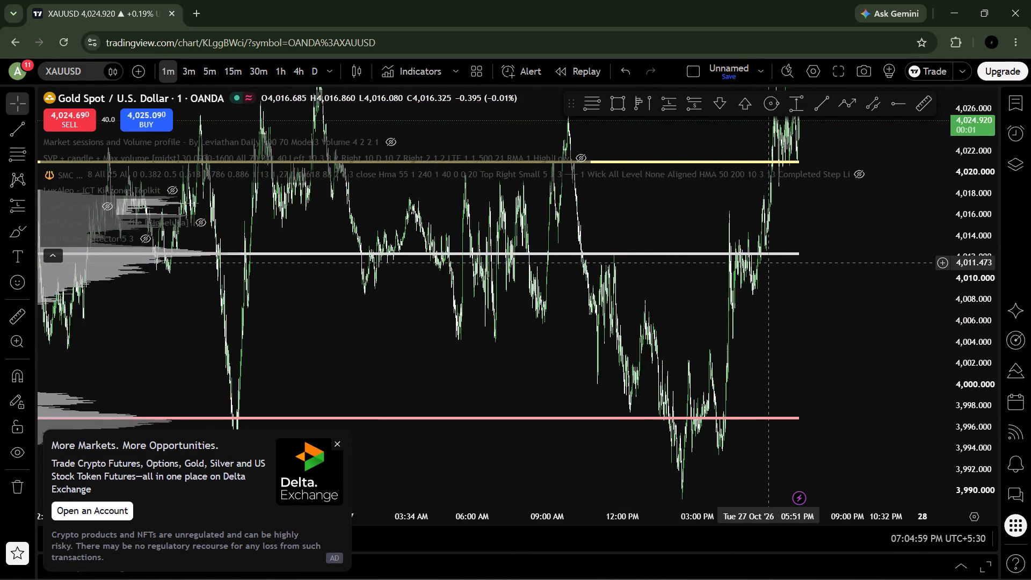
scroll(769, 263, down, 7)
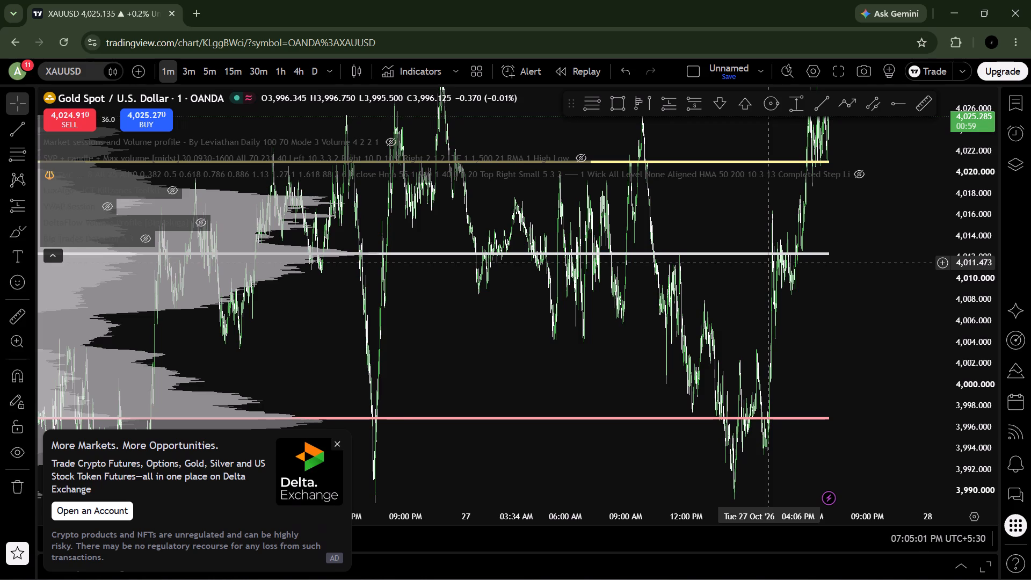
Dismiss the advertisement and remove all drawings from the XAUUSD chart, keeping the indicators.
click(336, 445)
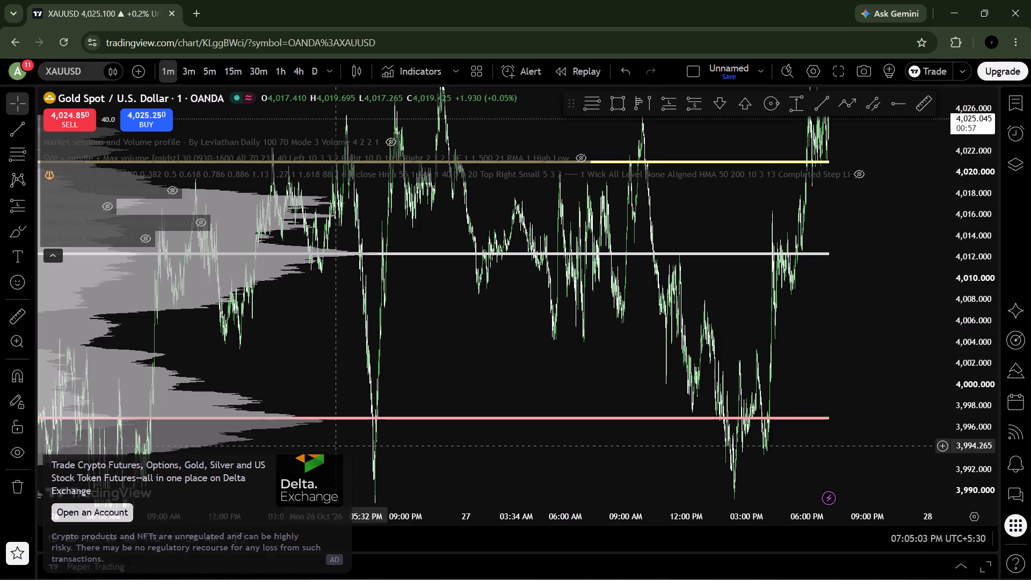
click(28, 484)
click(51, 484)
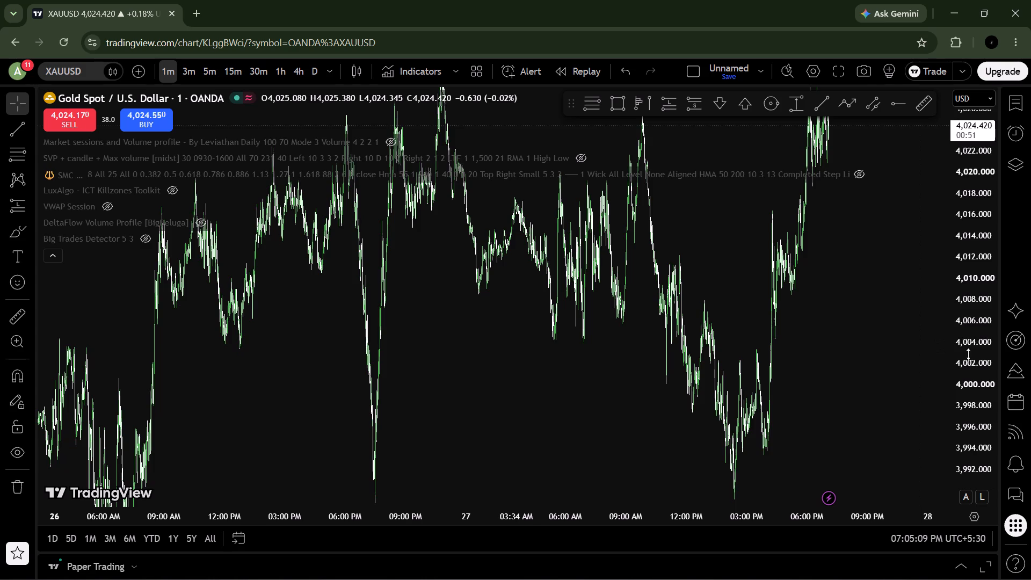
Switch the cleared XAUUSD chart to the 15-minute timeframe.
scroll(968, 354, down, 7)
scroll(968, 354, left, 6)
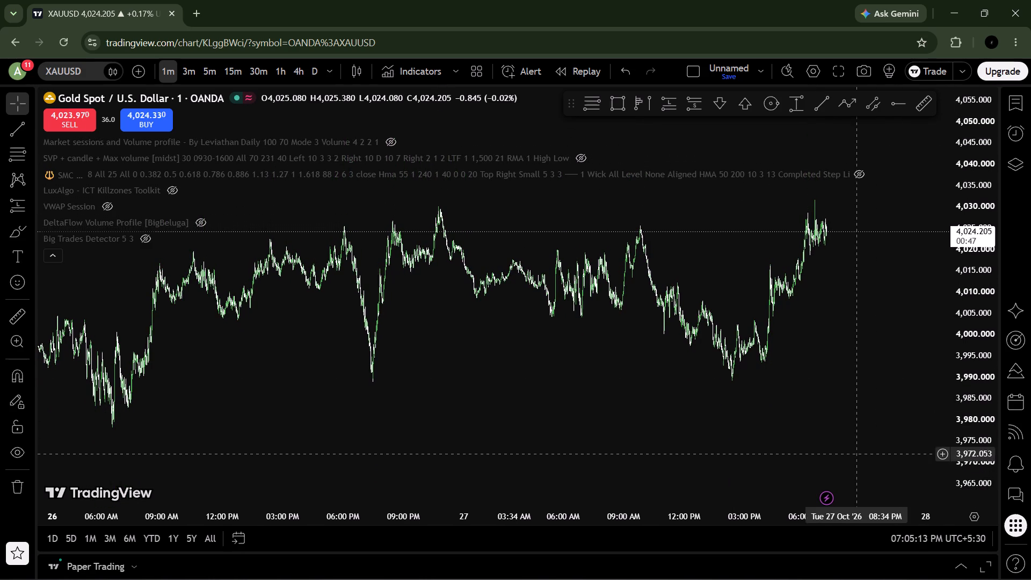
click(687, 152)
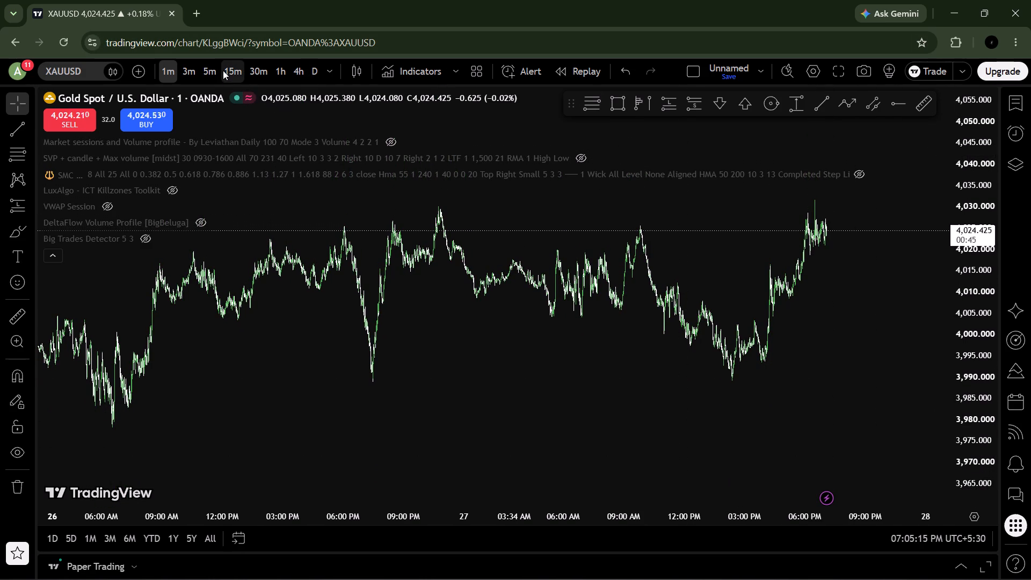
click(230, 70)
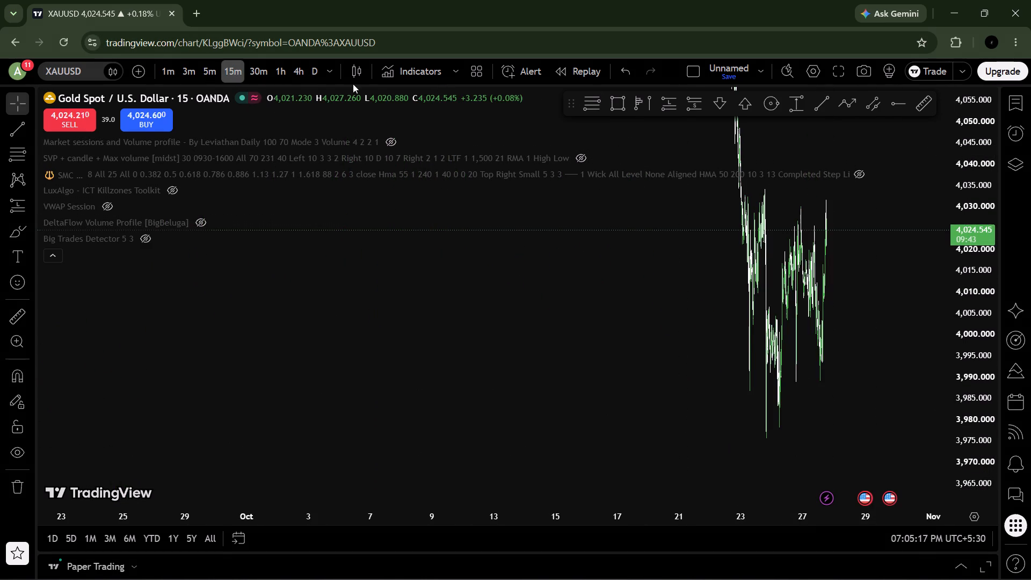
scroll(972, 196, up, 7)
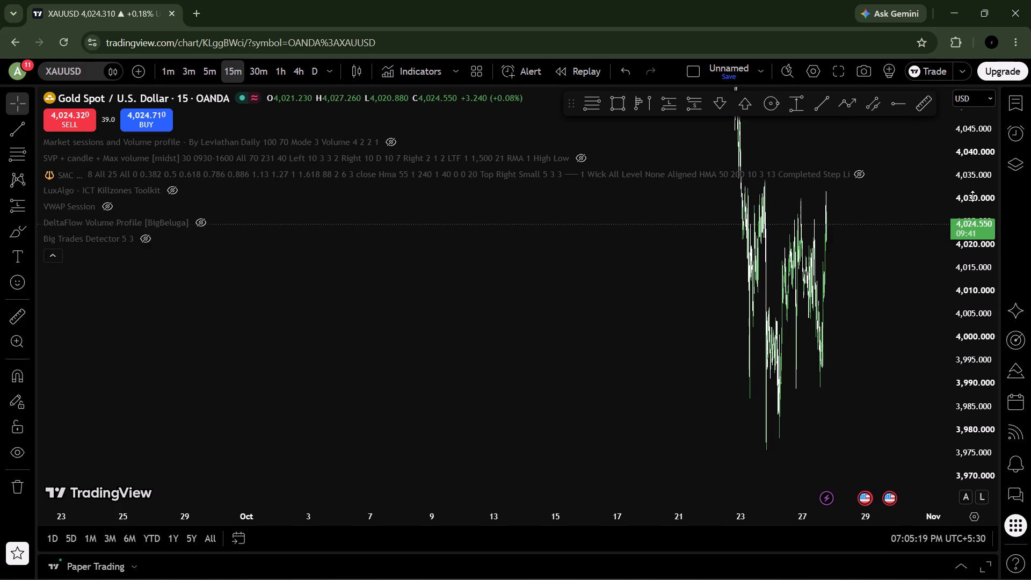
Examine the 15-minute XAUUSD price action from 20 to 27 October with a wider price range in view.
scroll(972, 196, down, 17)
scroll(972, 196, down, 5)
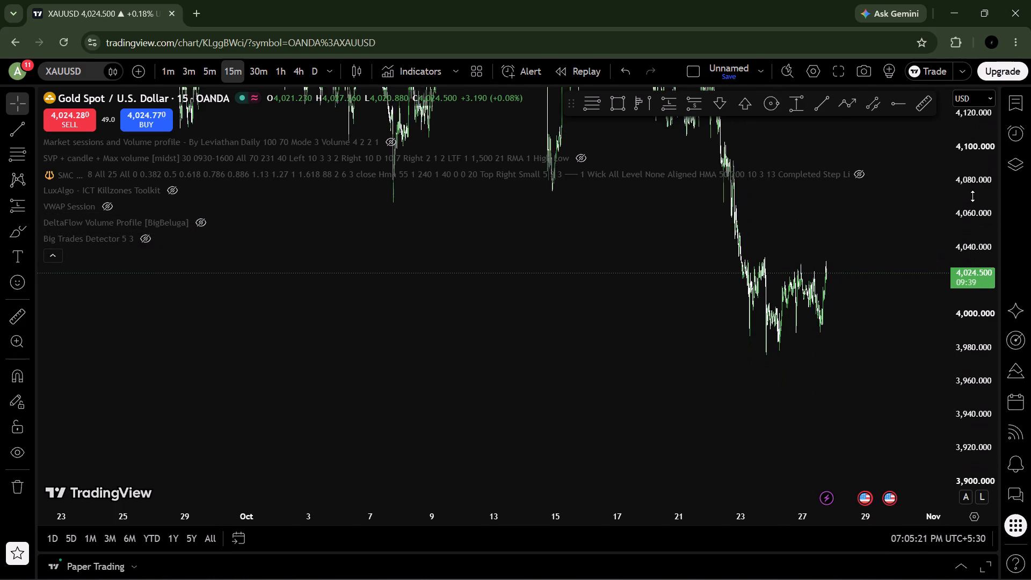
scroll(972, 196, down, 1)
scroll(872, 231, up, 6)
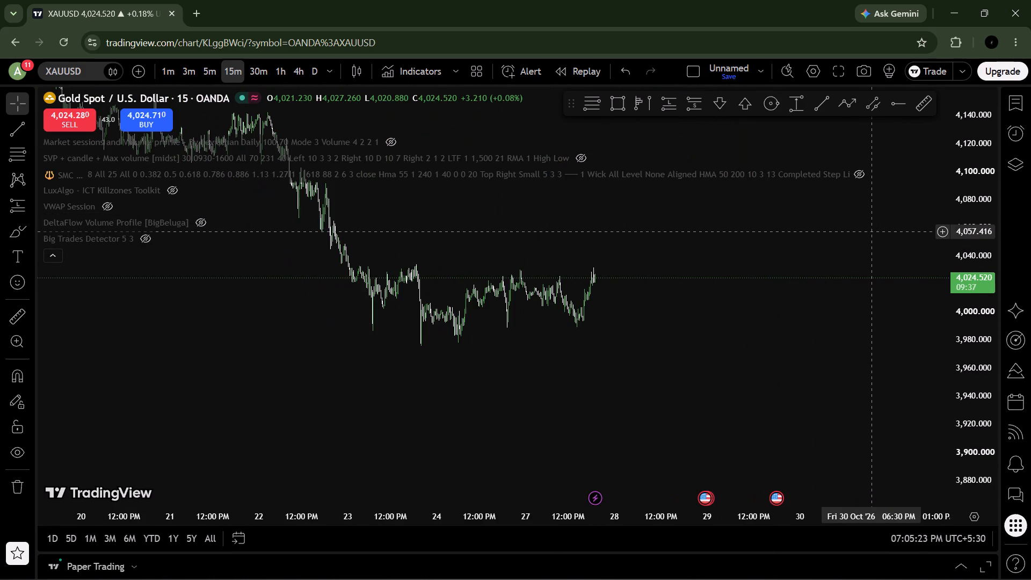
scroll(872, 231, up, 1)
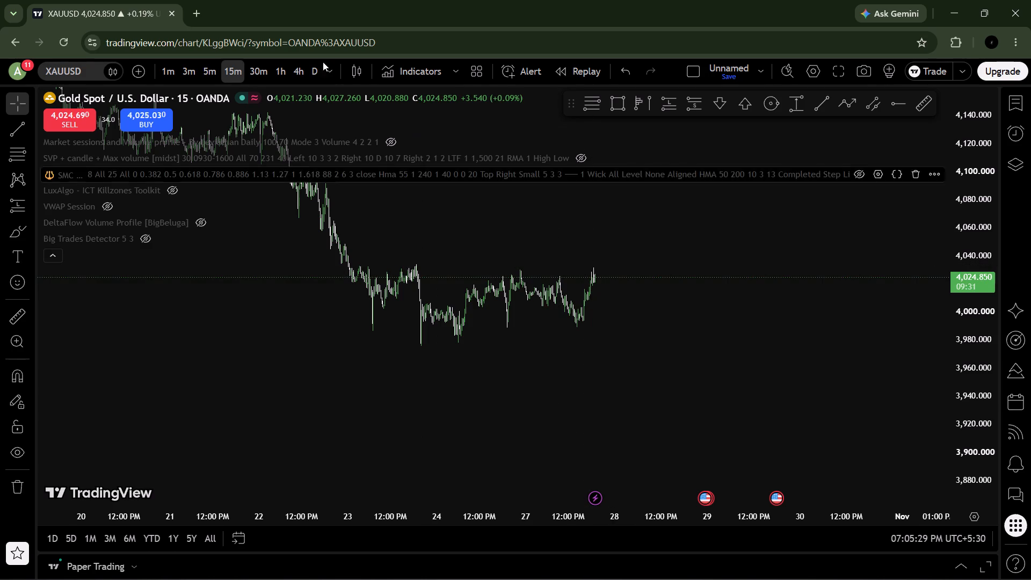
Switch the XAUUSD chart to the 1-minute timeframe and examine the price action from 27 back to 20 October.
click(164, 64)
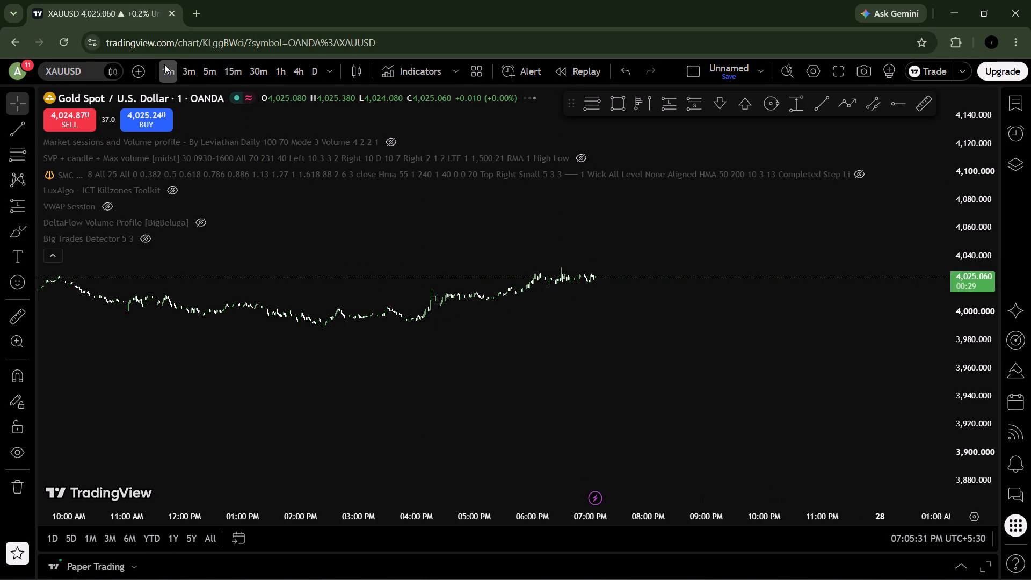
scroll(654, 418, down, 15)
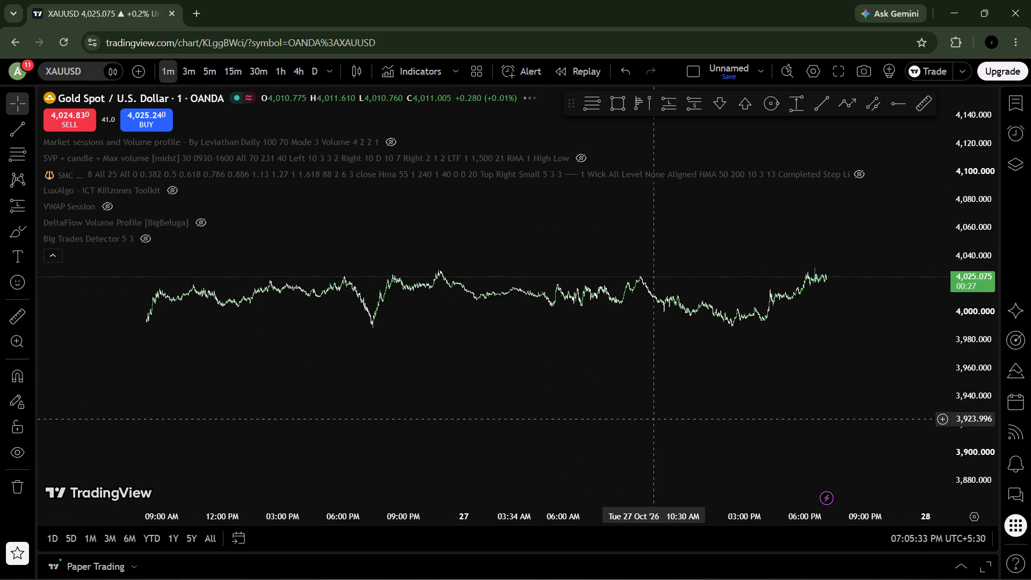
scroll(654, 418, down, 9)
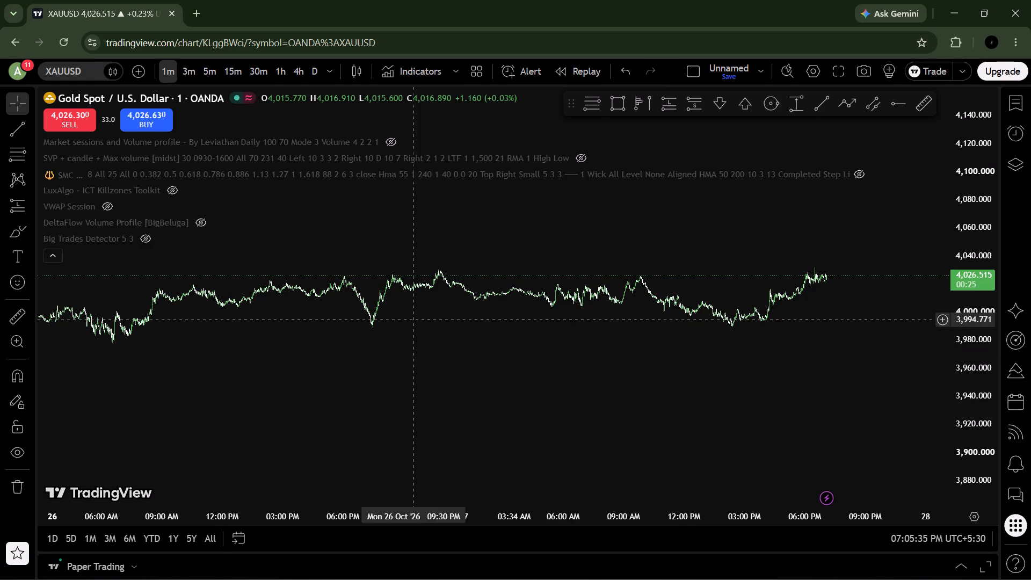
drag(243, 386, 440, 461)
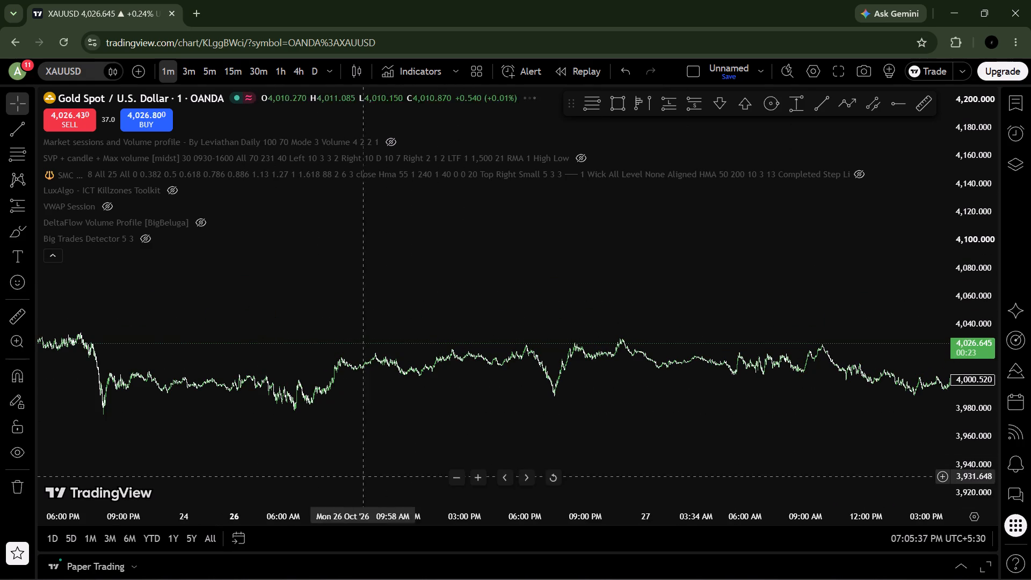
drag(197, 443, 657, 325)
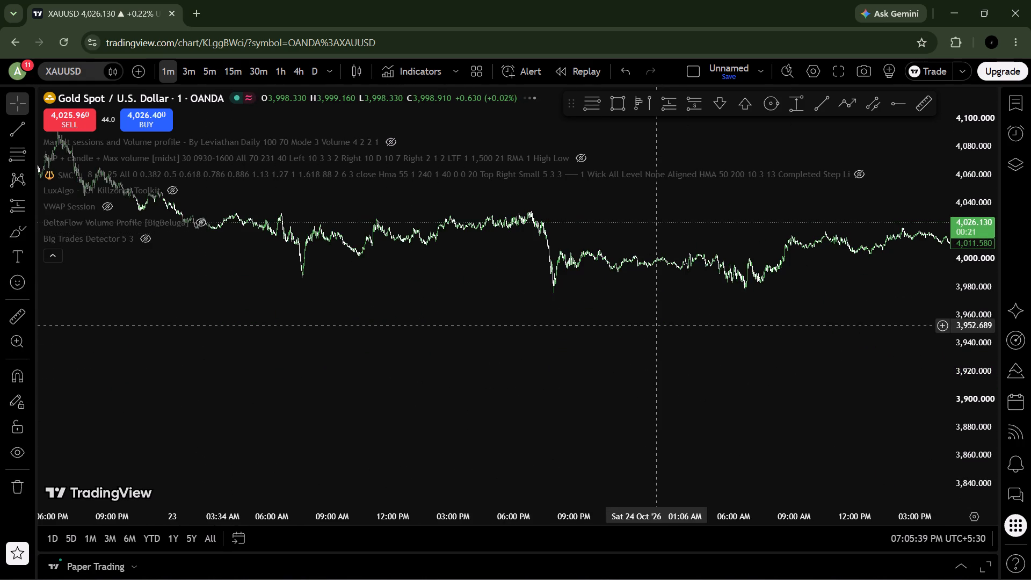
drag(357, 293, 695, 326)
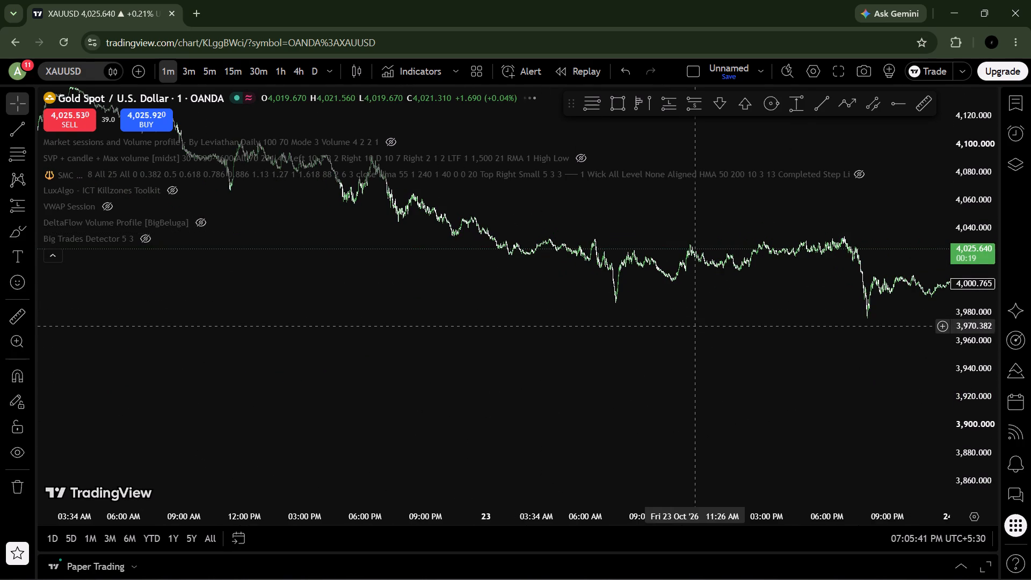
drag(404, 267, 581, 579)
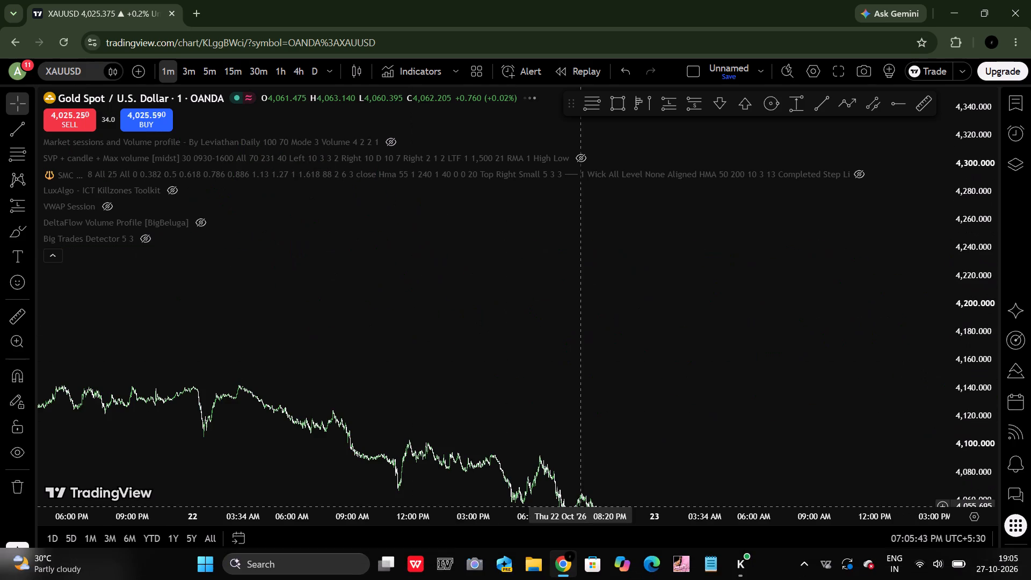
drag(160, 479, 584, 369)
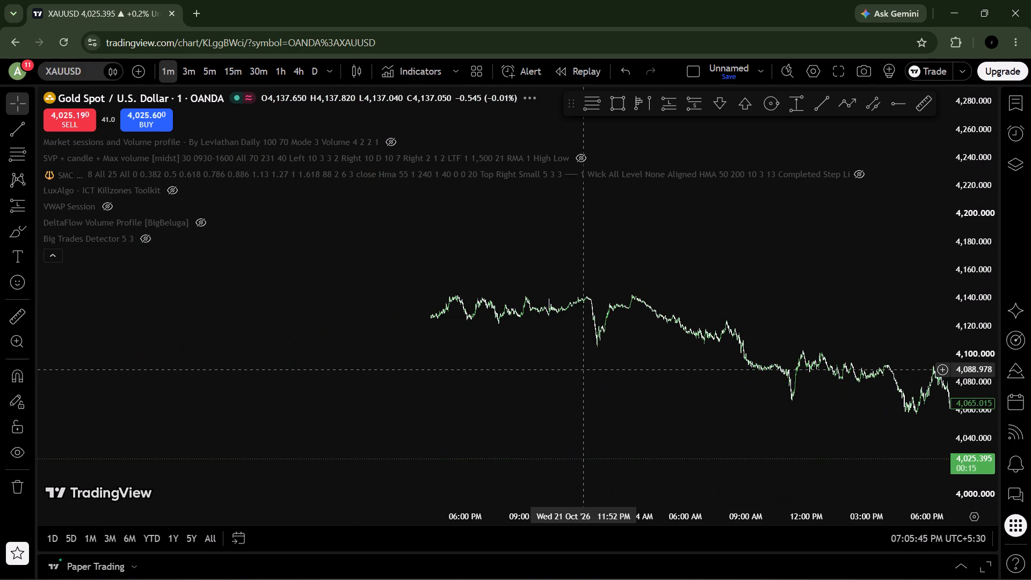
drag(584, 369, 698, 295)
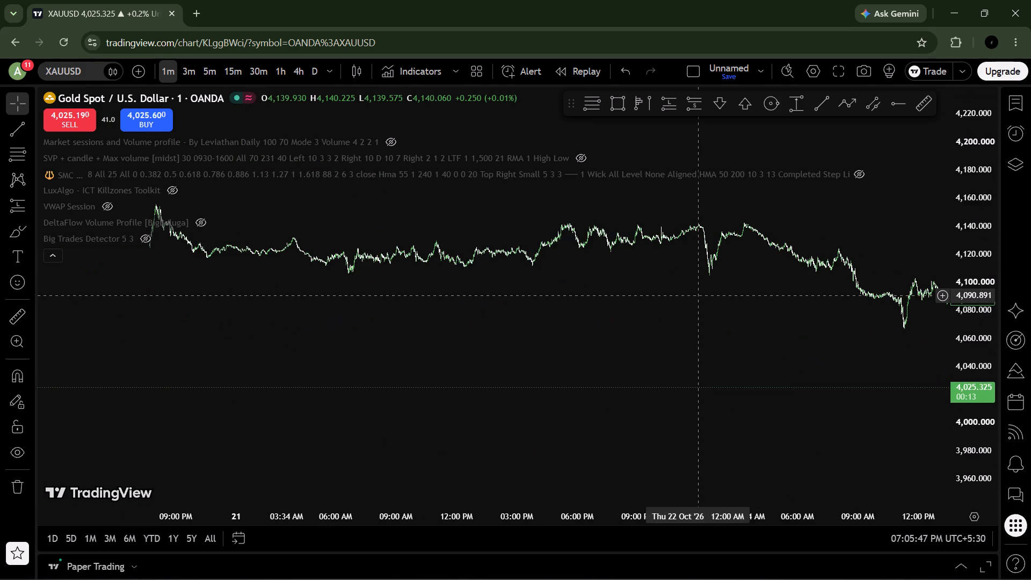
drag(698, 295, 820, 264)
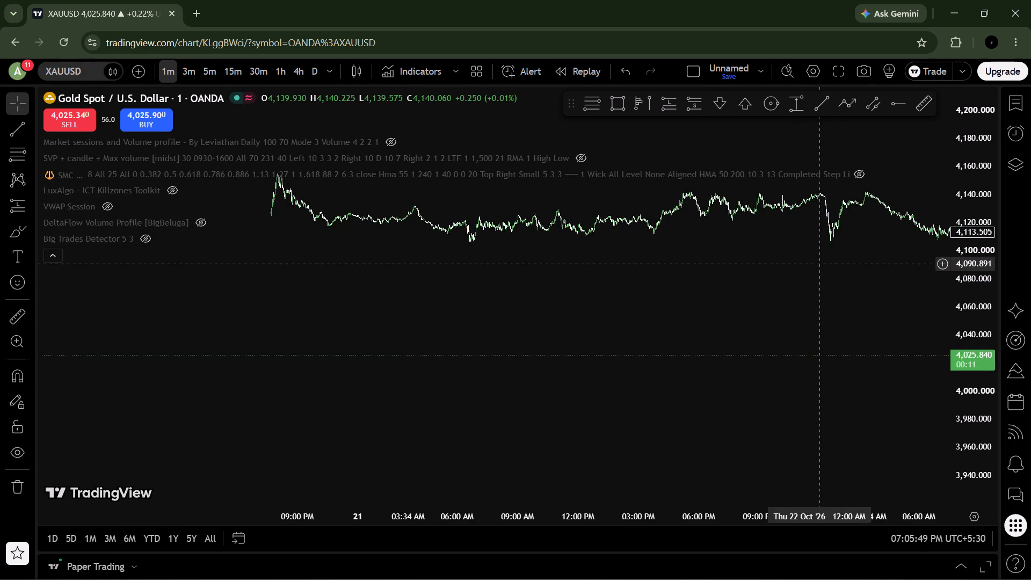
drag(820, 264, 840, 261)
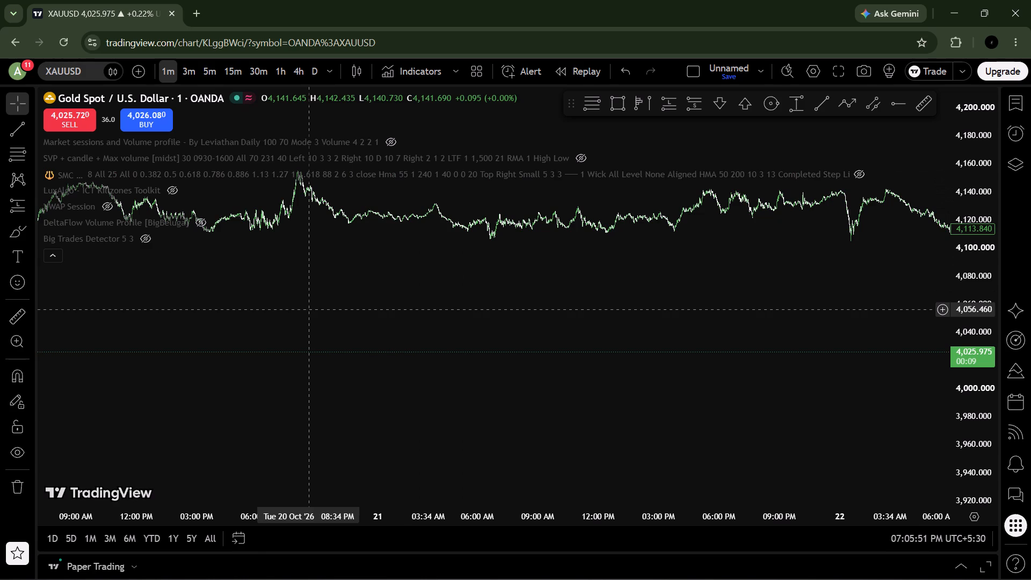
Switch the XAUUSD chart to the 3-minute timeframe and bring the latest candles of 27 October into view.
click(188, 70)
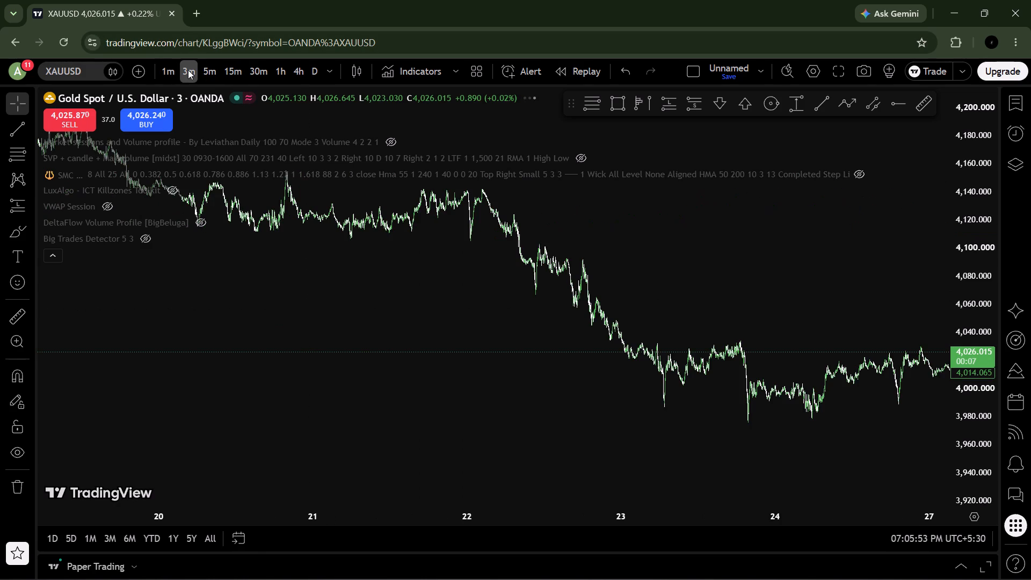
drag(655, 277, 721, 325)
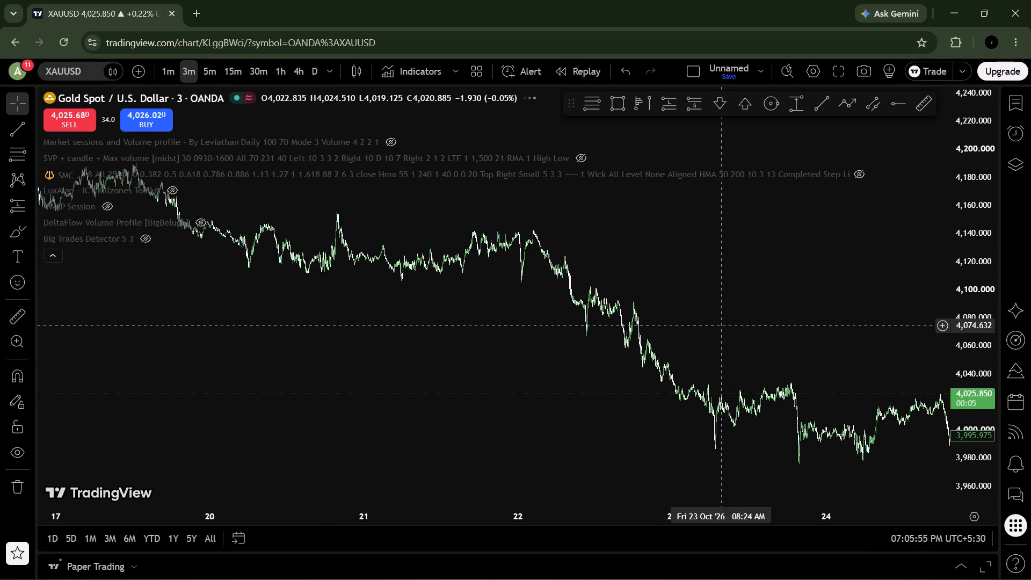
drag(721, 325, 477, 269)
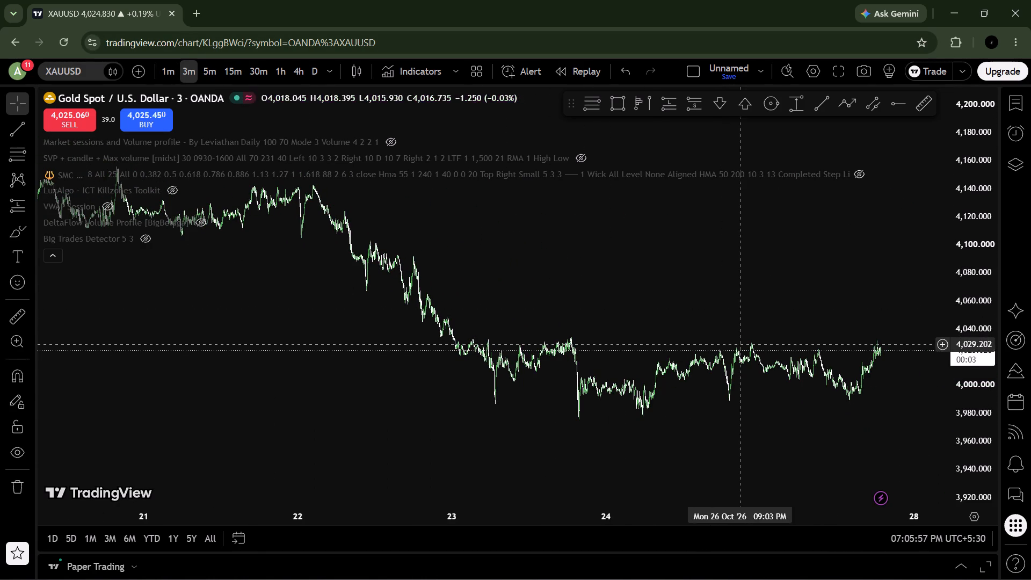
drag(736, 346, 403, 376)
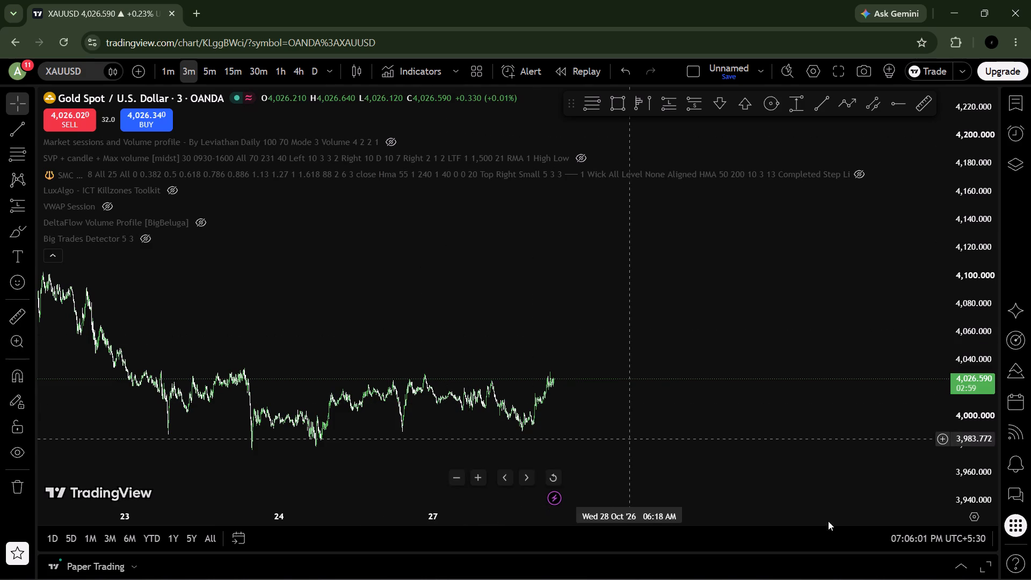
Open the chart settings and raise the alert volume to its maximum.
click(964, 510)
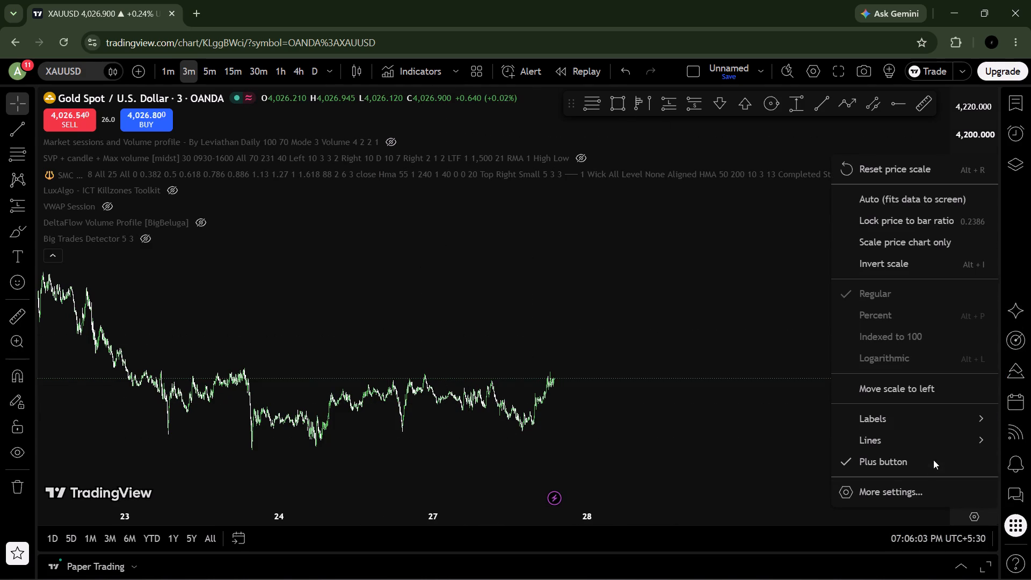
click(924, 491)
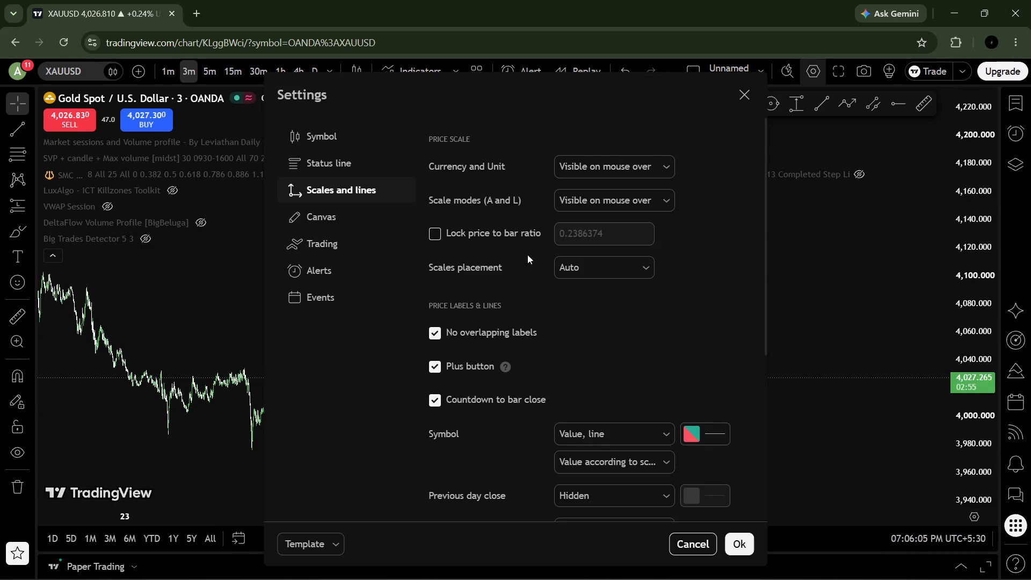
click(350, 154)
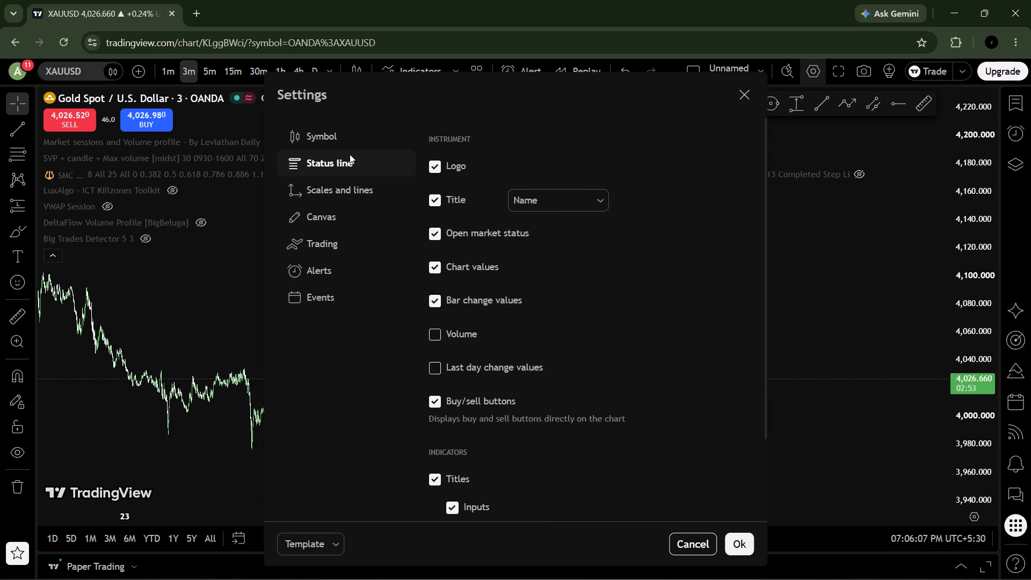
scroll(519, 309, up, 2)
click(366, 185)
click(354, 210)
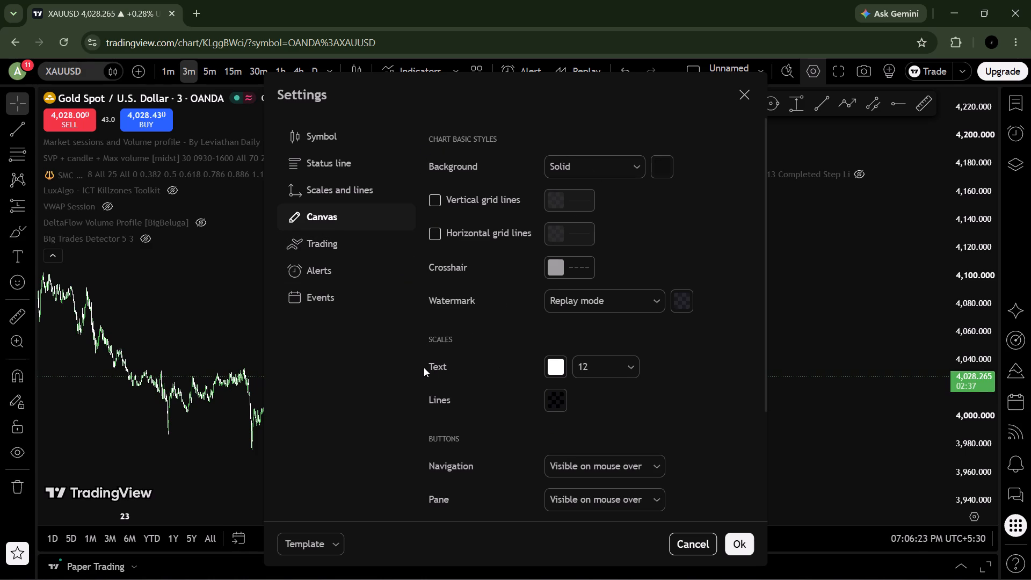
scroll(424, 367, up, 2)
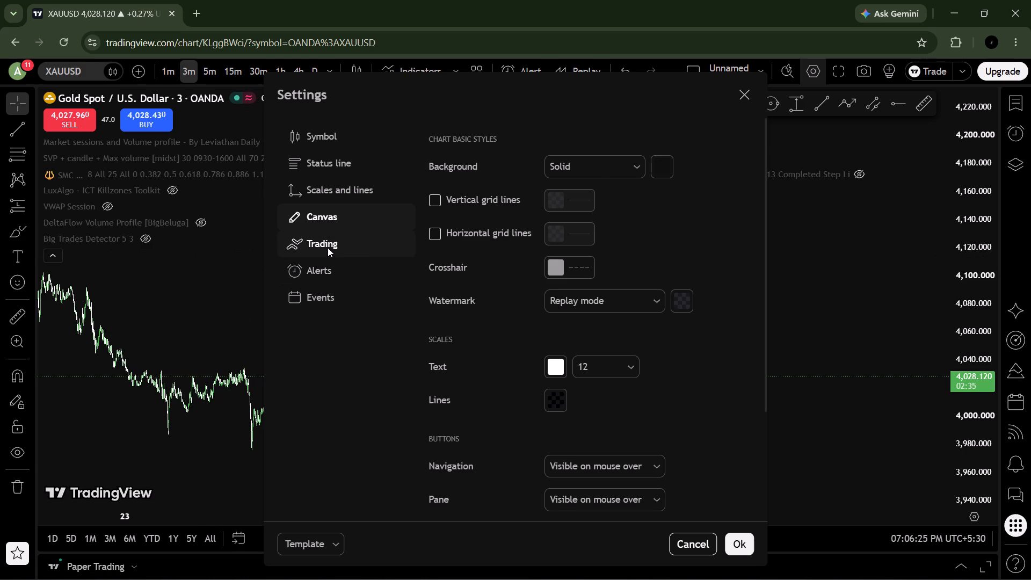
click(328, 248)
click(337, 270)
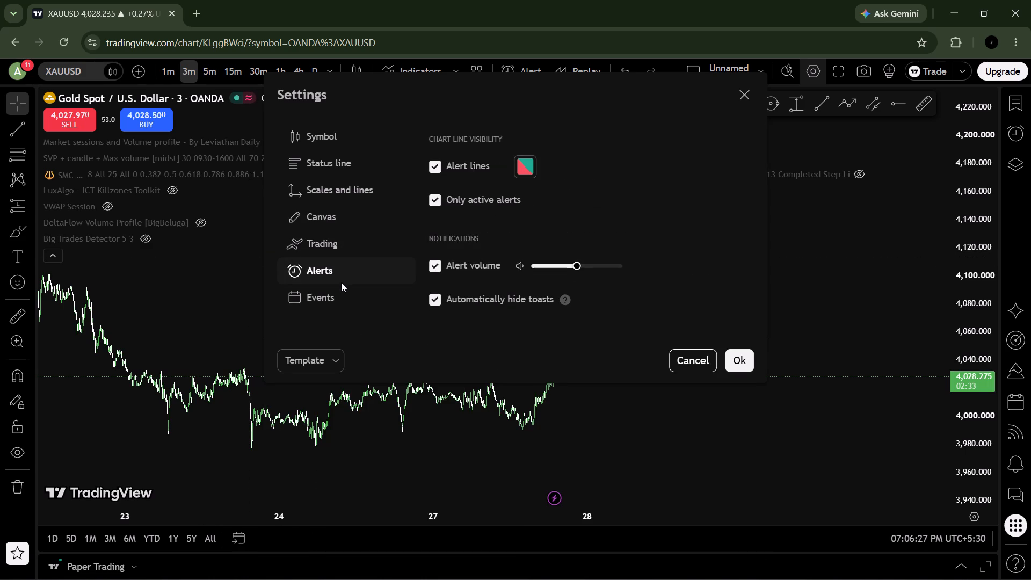
drag(578, 266, 728, 242)
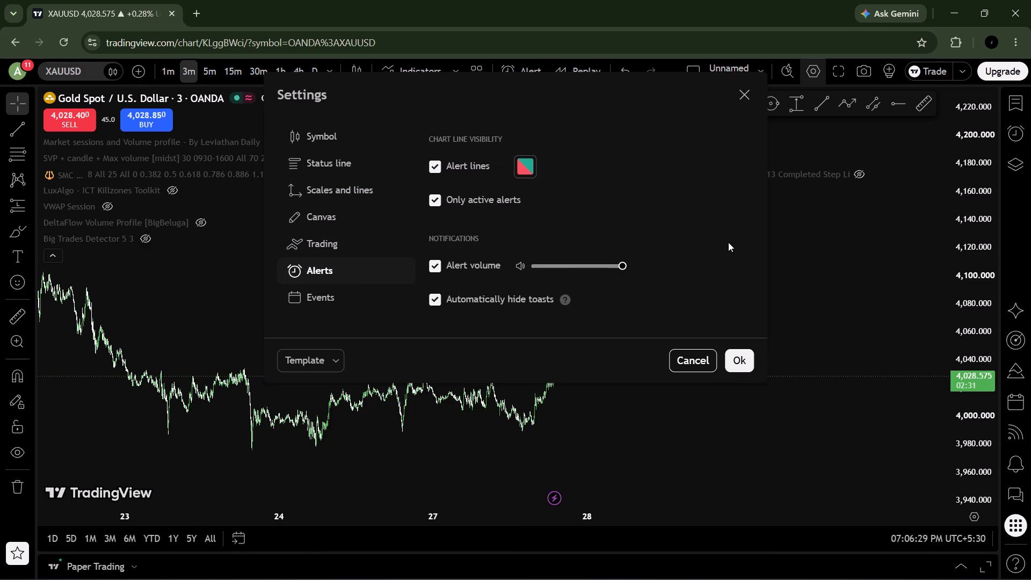
Review the Scales and lines, Status line and Symbol settings of the chart and accept the settings.
click(361, 191)
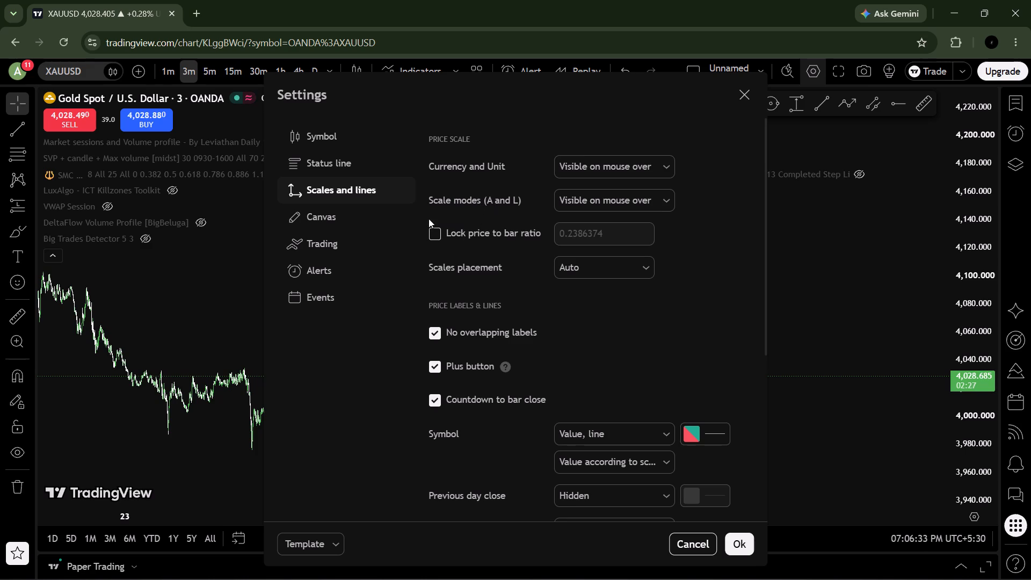
scroll(451, 292, up, 2)
scroll(647, 339, up, 2)
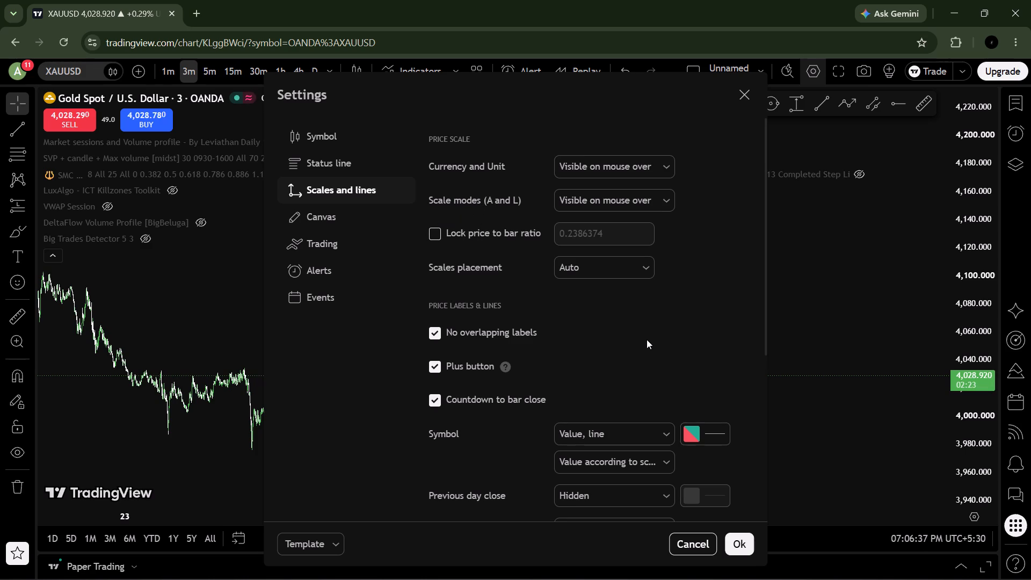
scroll(647, 339, down, 4)
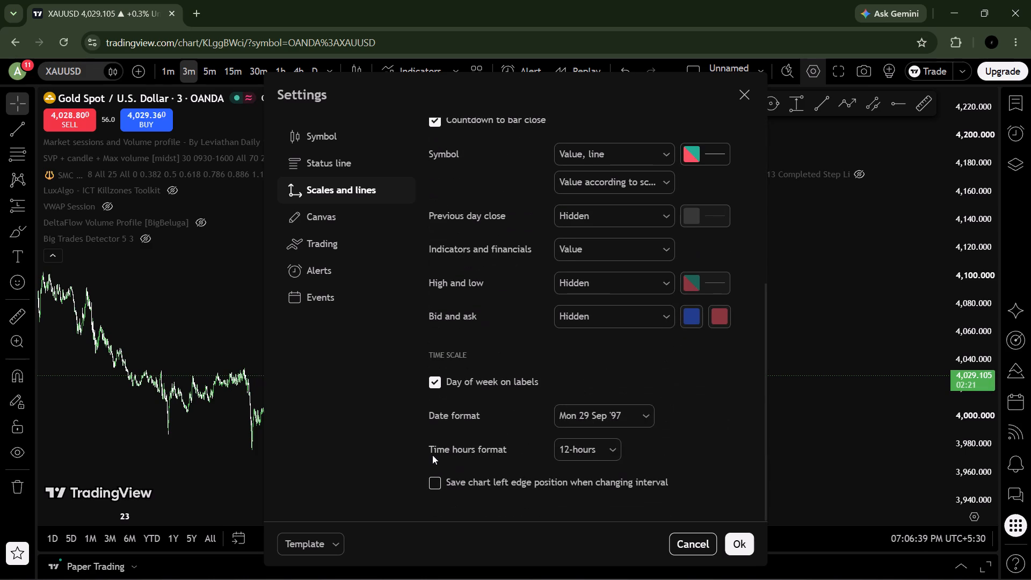
scroll(438, 330, up, 4)
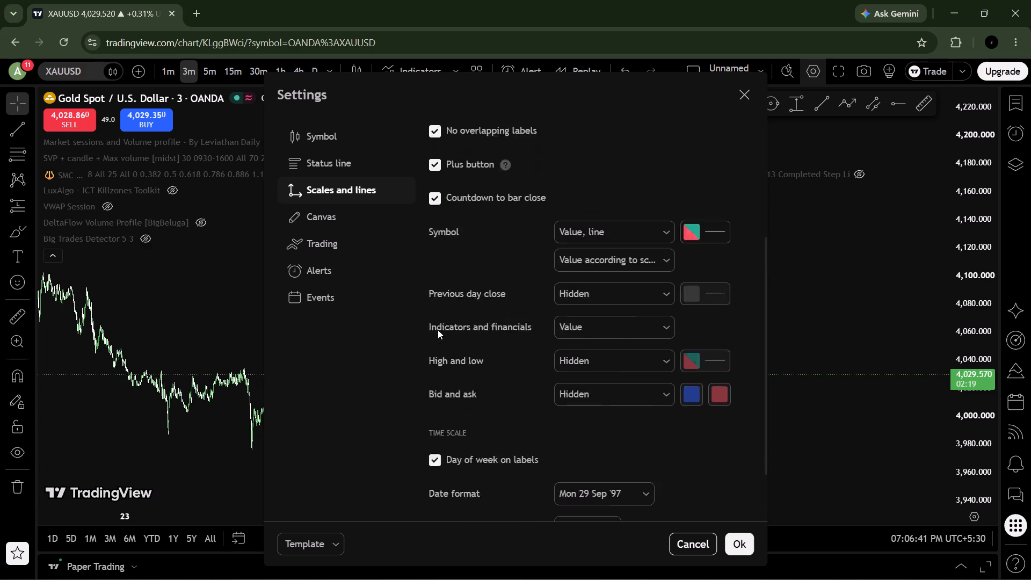
click(354, 171)
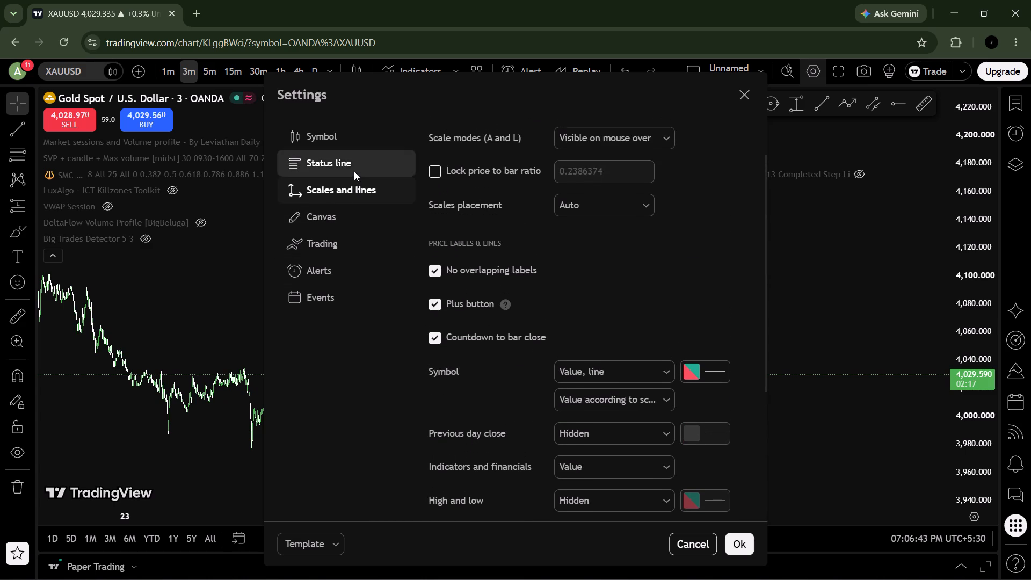
scroll(494, 240, up, 3)
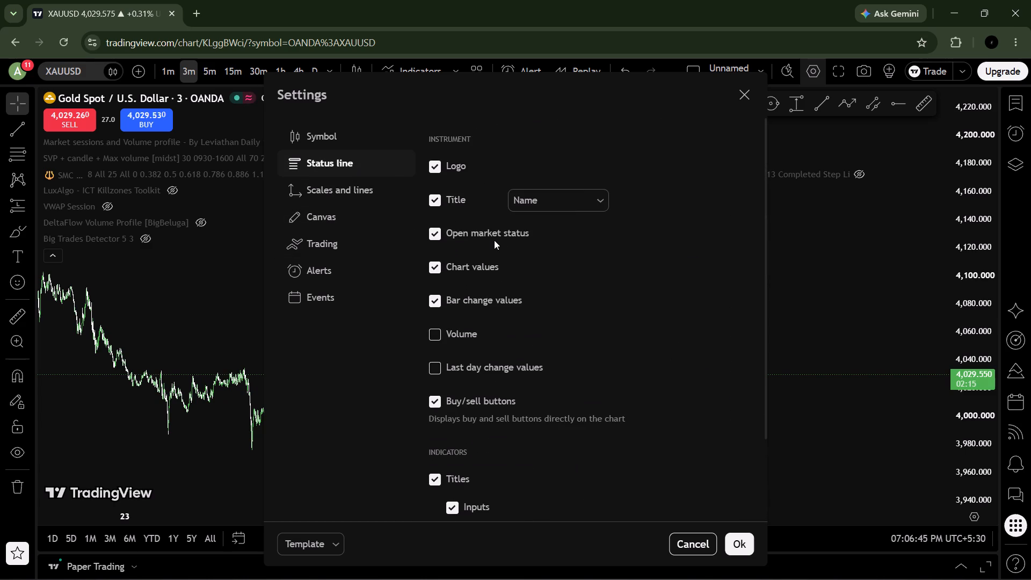
scroll(494, 240, up, 2)
click(360, 128)
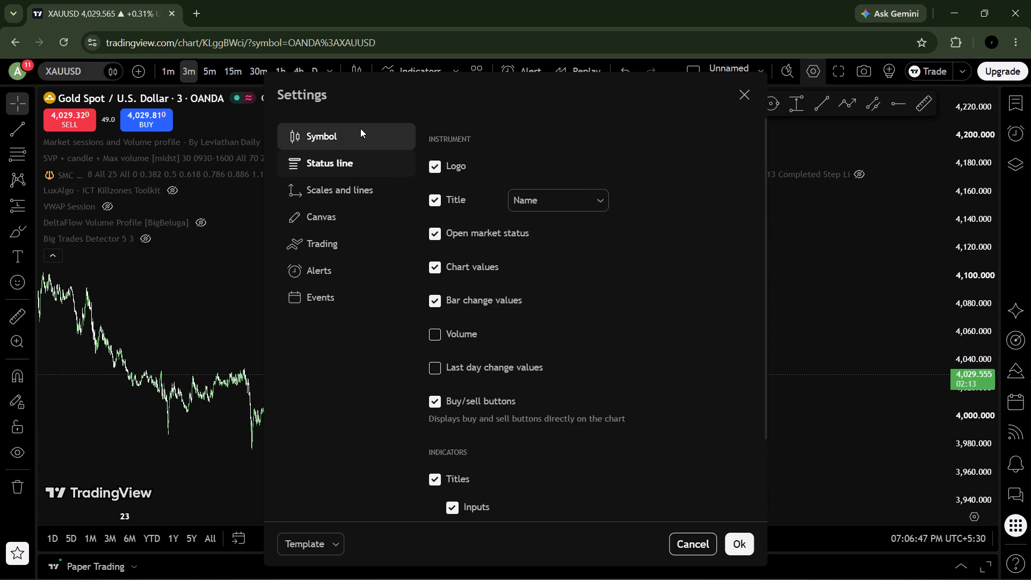
scroll(443, 266, up, 1)
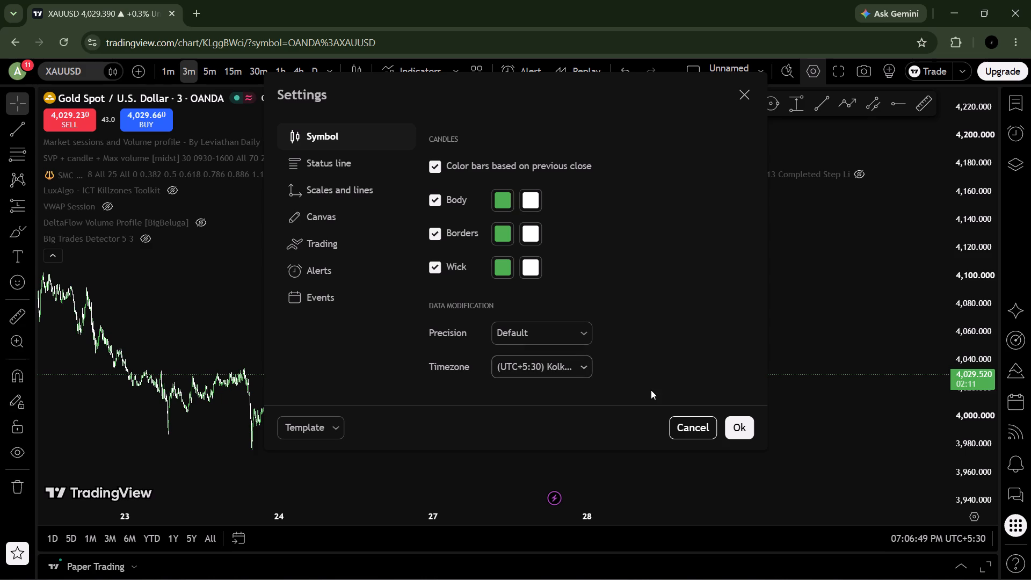
double_click(732, 419)
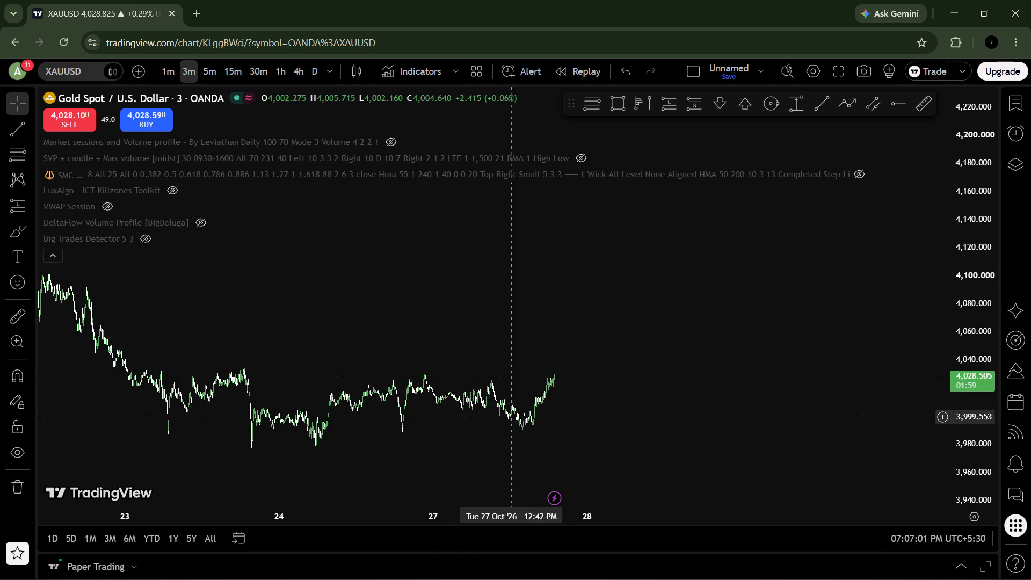
Switch the XAUUSD chart to the 1-minute timeframe and examine the 27 October afternoon candles up to the latest high with a stretched price scale.
scroll(547, 407, up, 3)
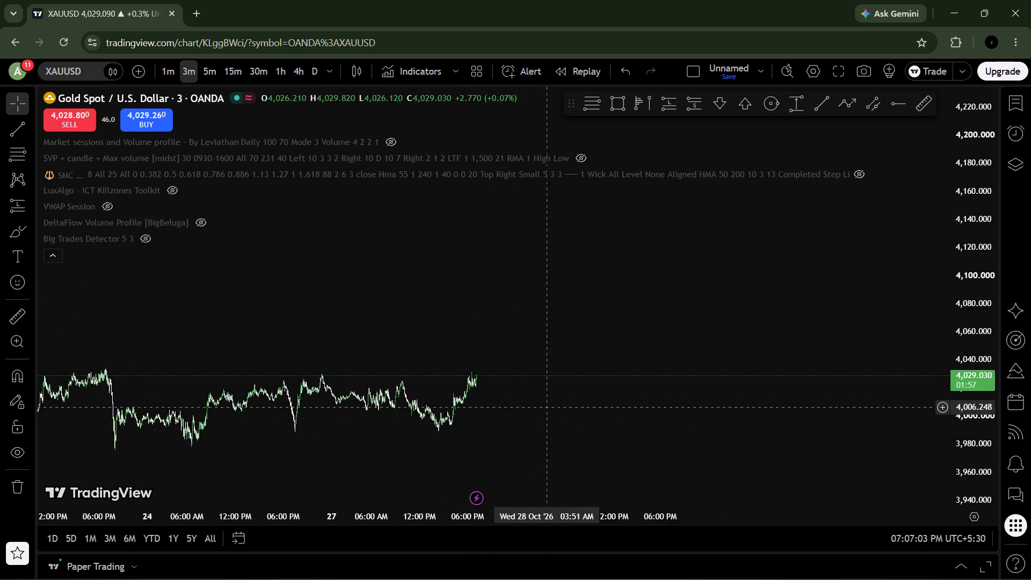
scroll(547, 407, up, 3)
drag(274, 438, 760, 375)
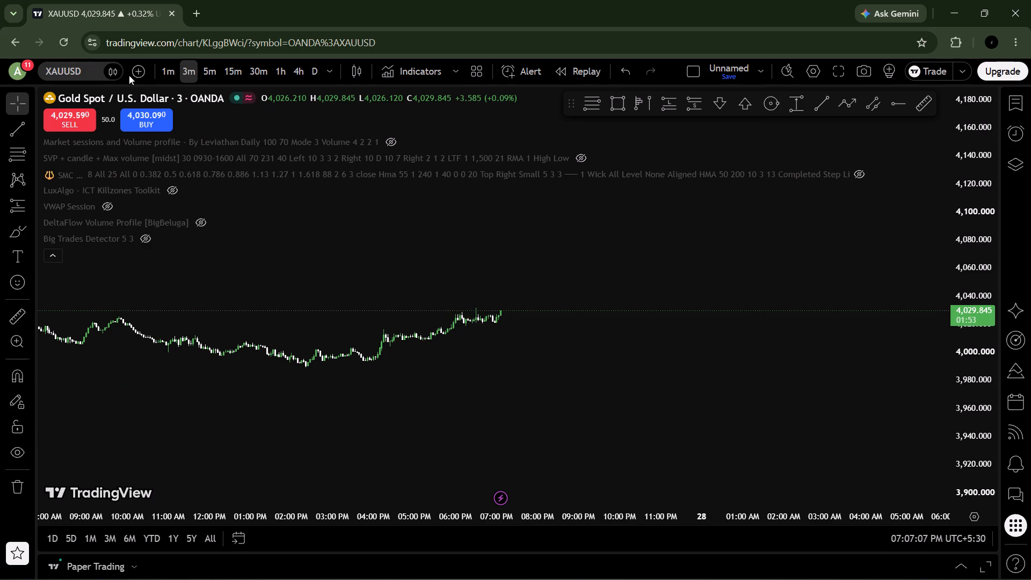
click(166, 72)
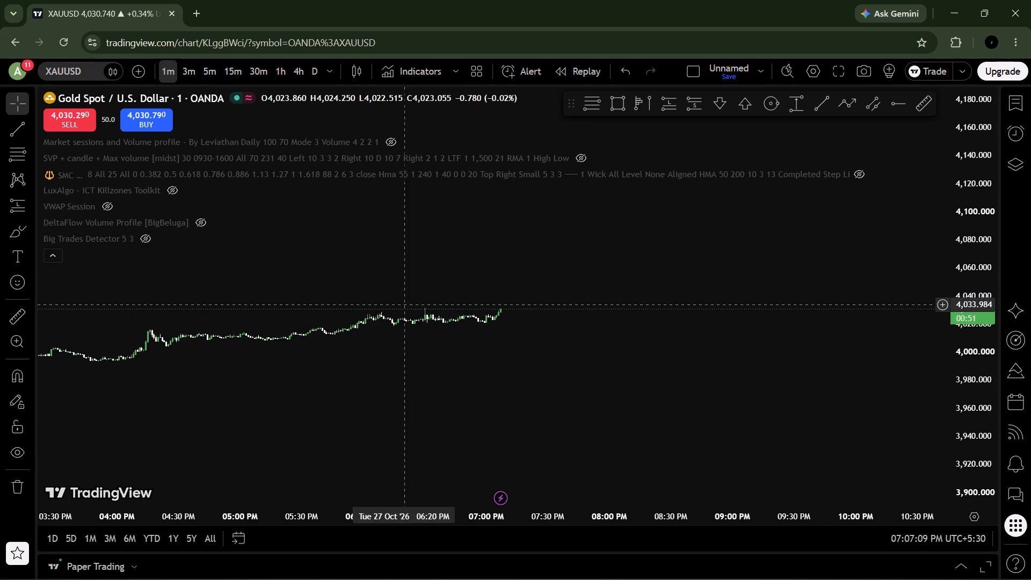
scroll(979, 351, up, 1)
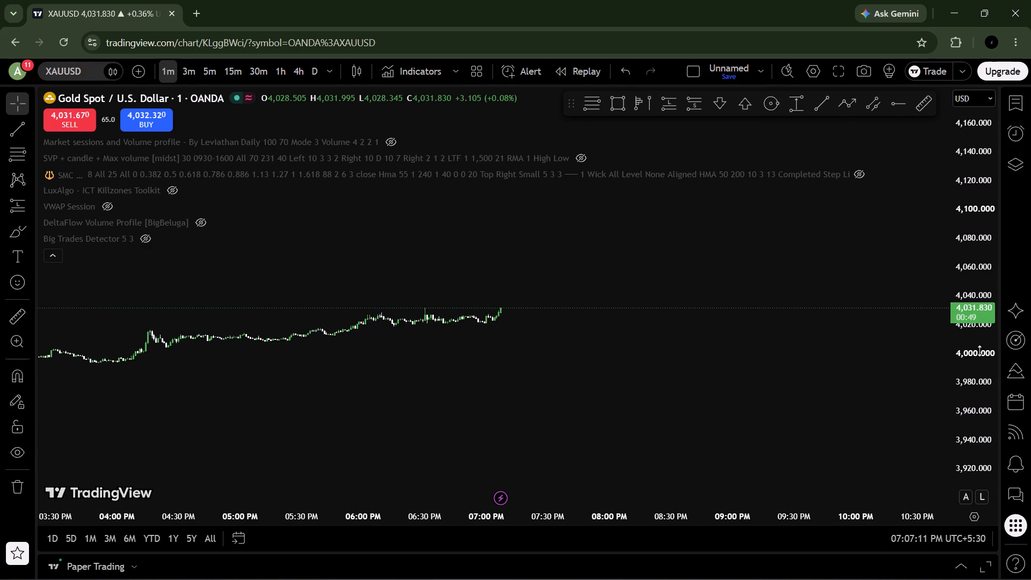
scroll(979, 351, up, 14)
drag(649, 385, 673, 264)
drag(644, 308, 669, 168)
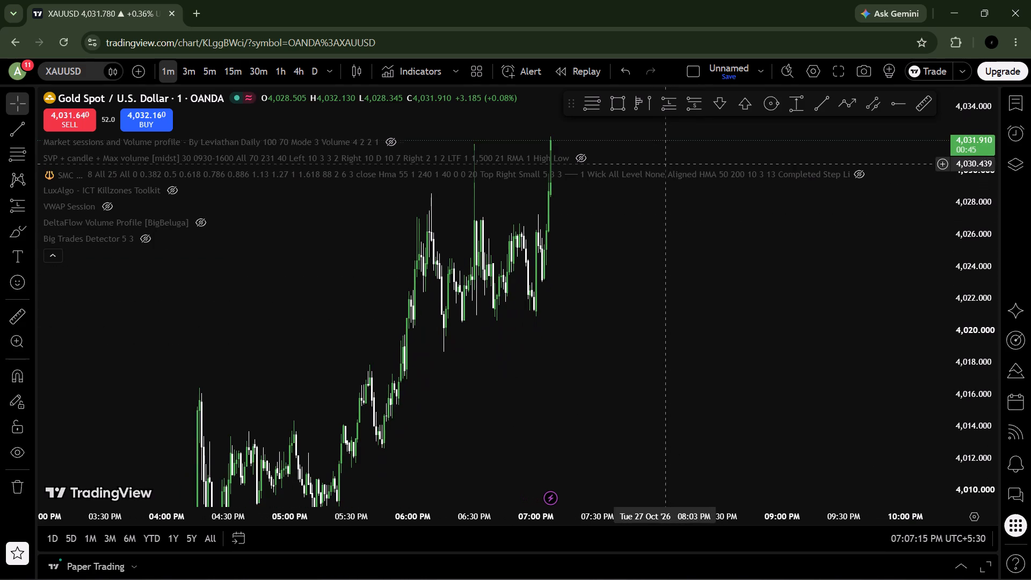
drag(720, 338, 882, 255)
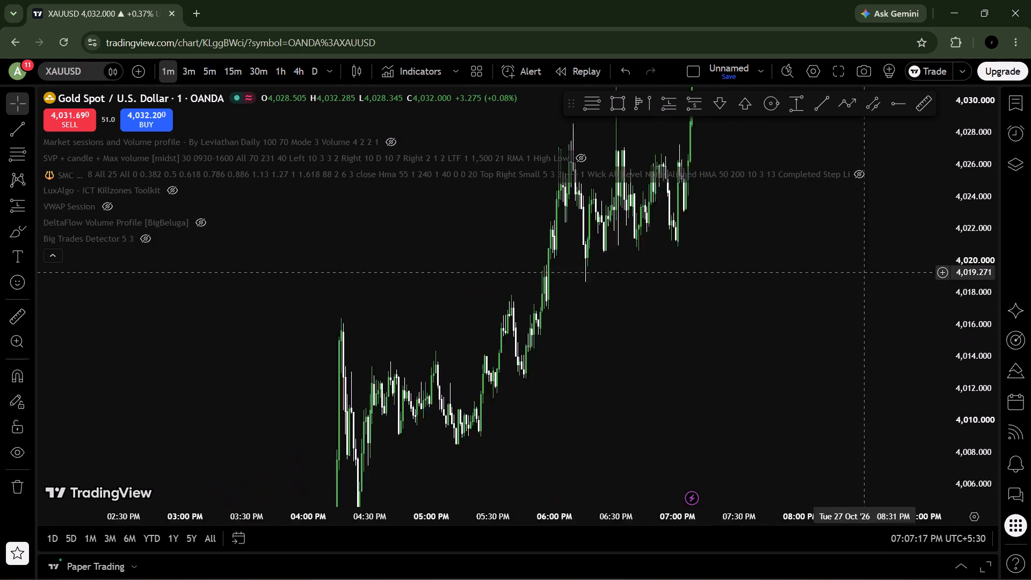
drag(882, 255, 897, 240)
drag(753, 301, 808, 263)
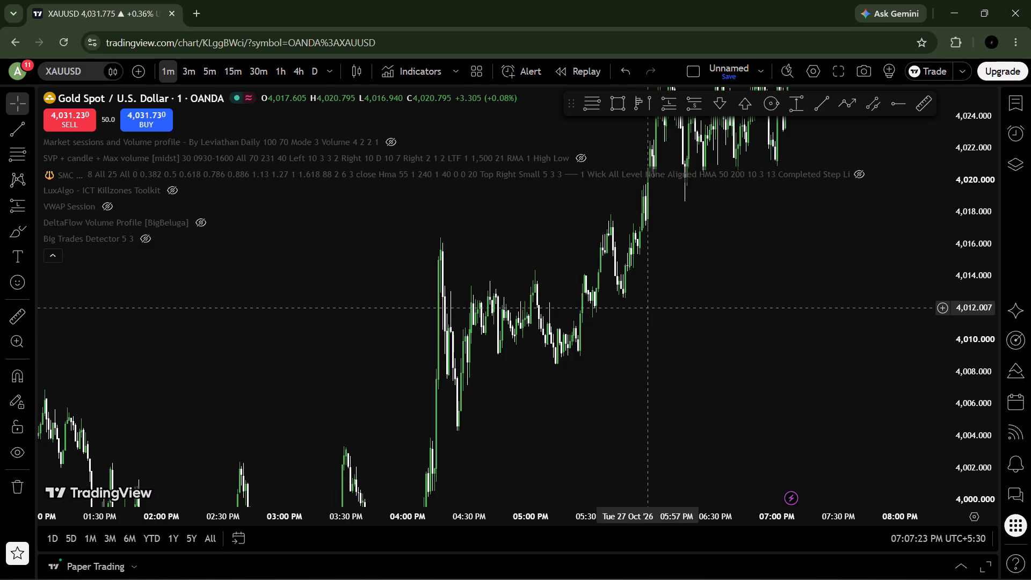
drag(771, 233, 553, 401)
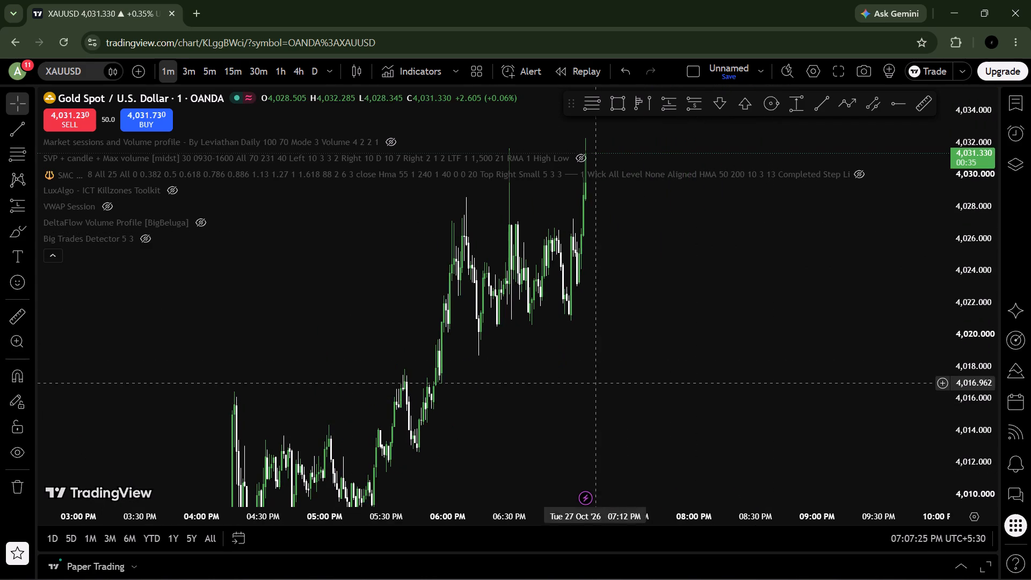
drag(700, 344, 601, 397)
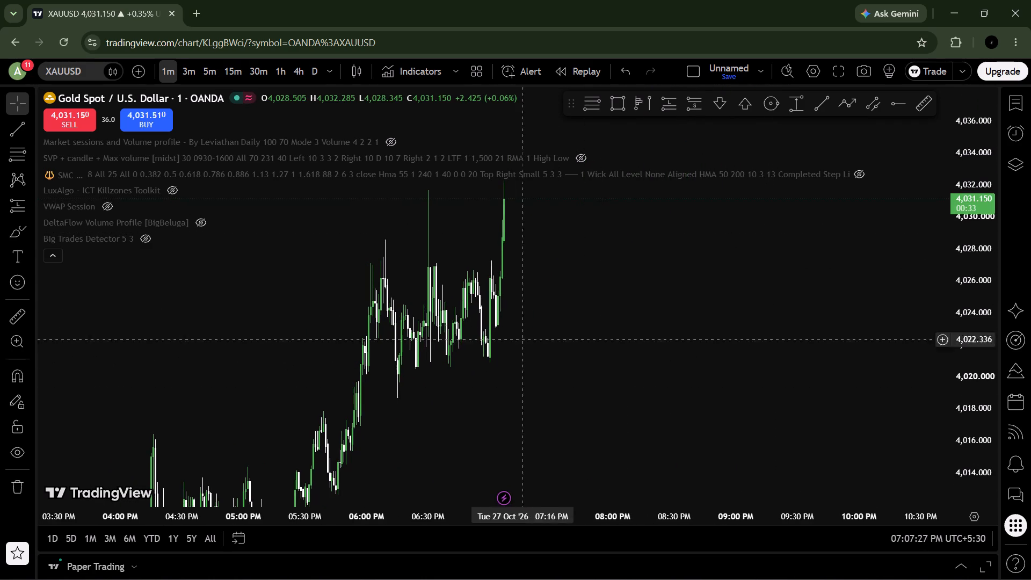
Draw a fixed range volume profile over the 27 October candles from 06:02 PM to 07:07 PM.
click(640, 103)
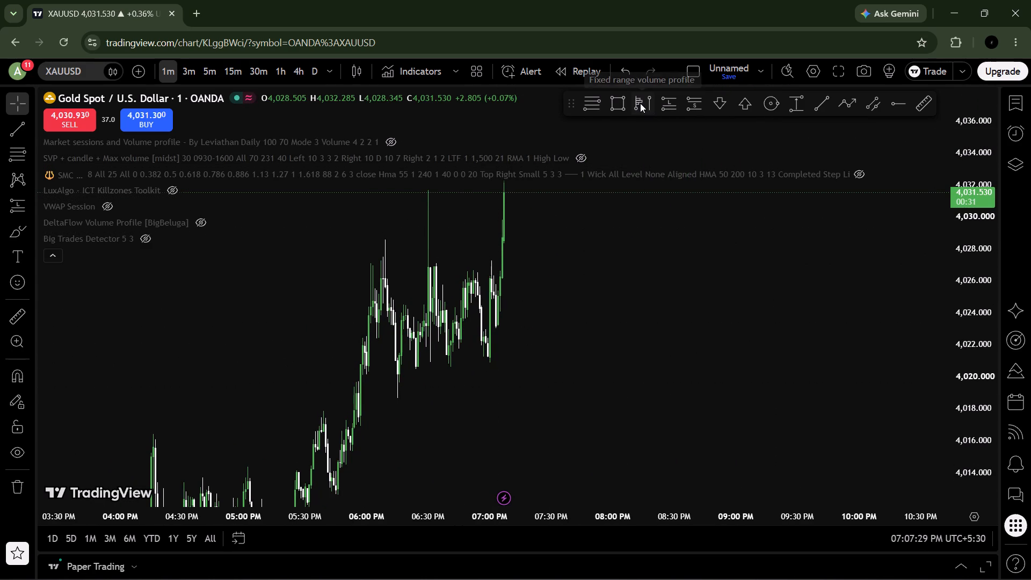
click(372, 289)
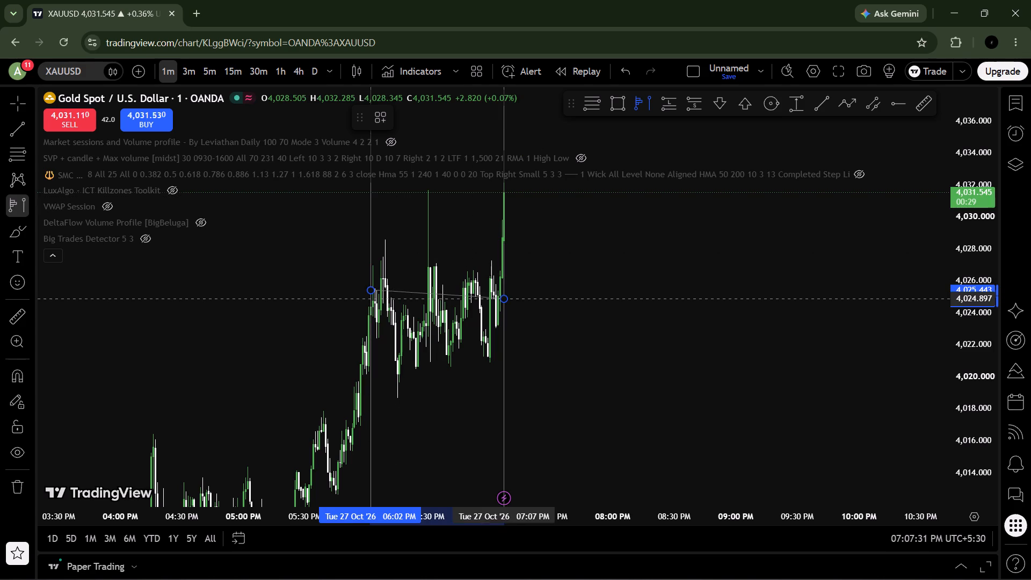
click(538, 298)
Measure the latest rise from the low near 4,021.2 around 07:00 PM to the high near 4,032.2, then clear the measurement.
scroll(538, 298, up, 1)
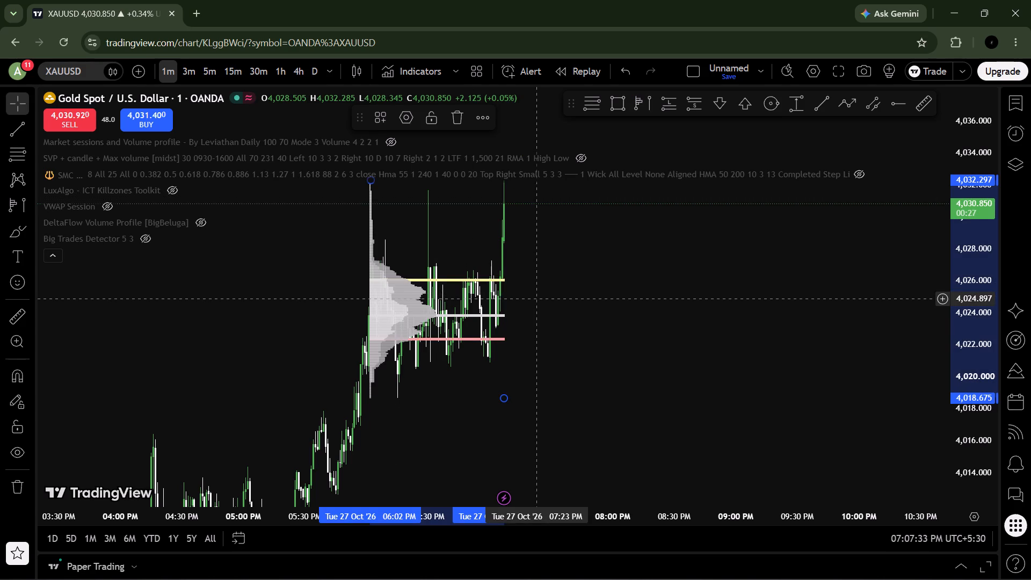
scroll(538, 298, up, 3)
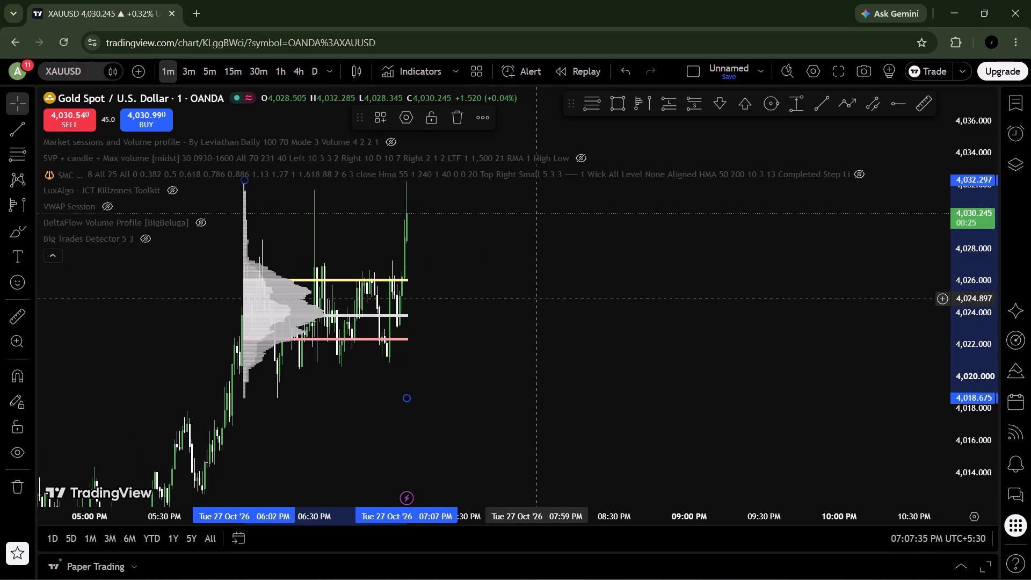
scroll(538, 298, up, 1)
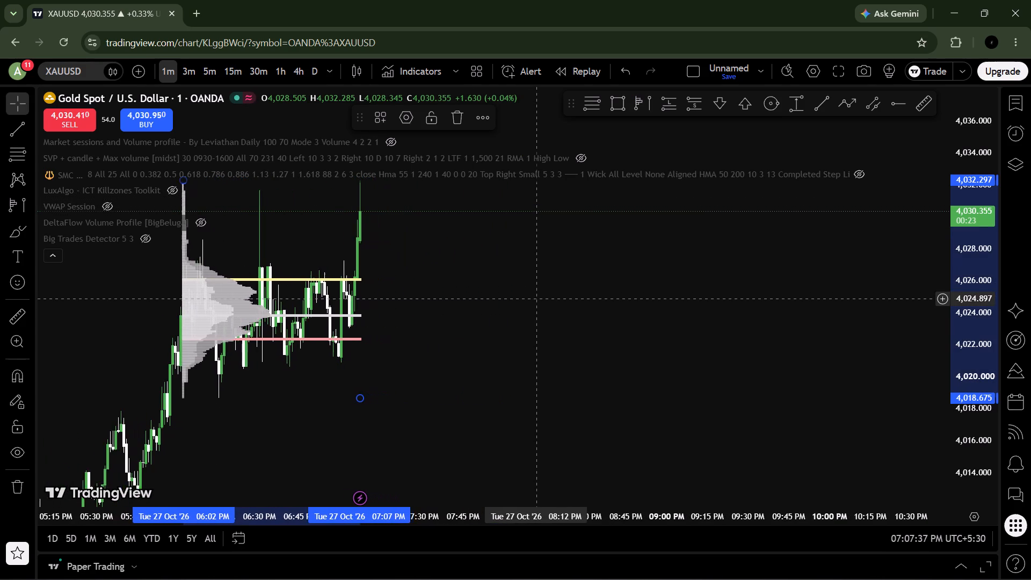
scroll(538, 298, up, 1)
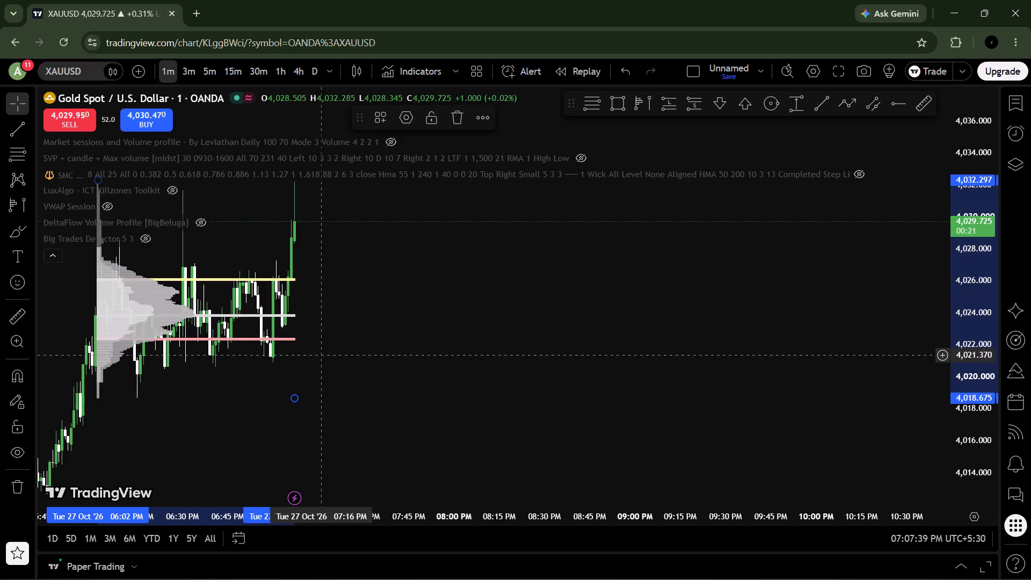
drag(322, 354, 601, 383)
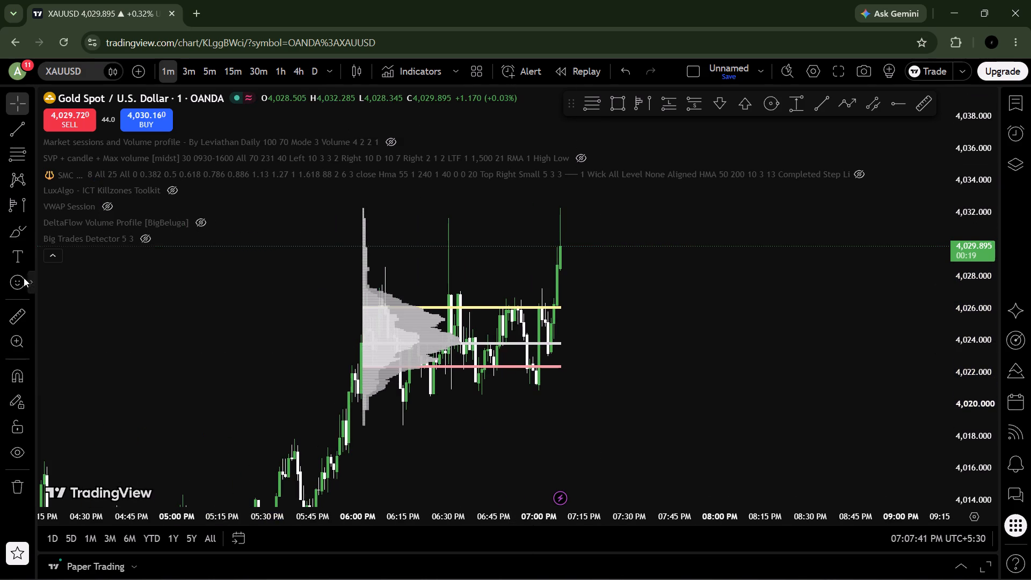
click(16, 314)
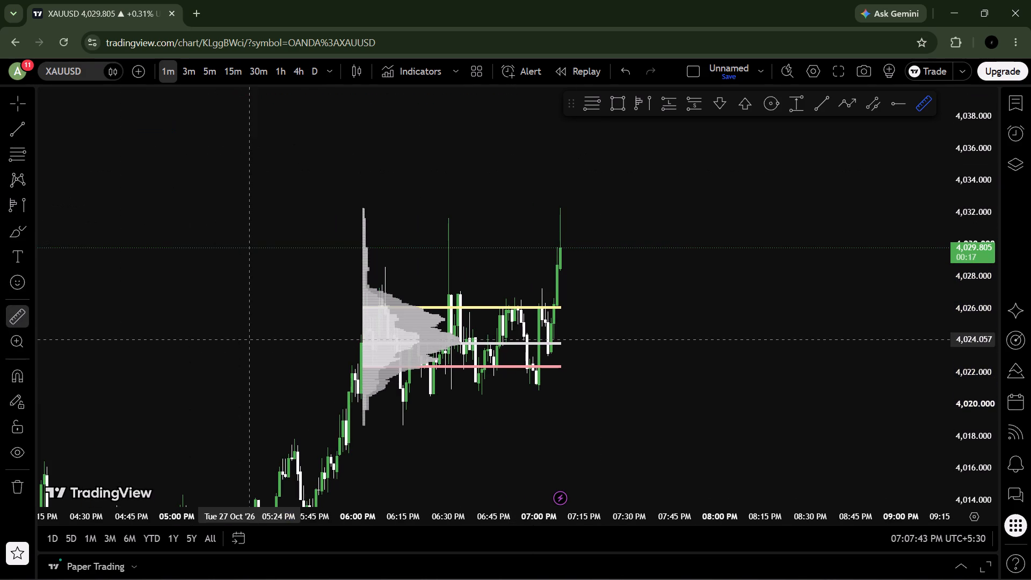
click(537, 385)
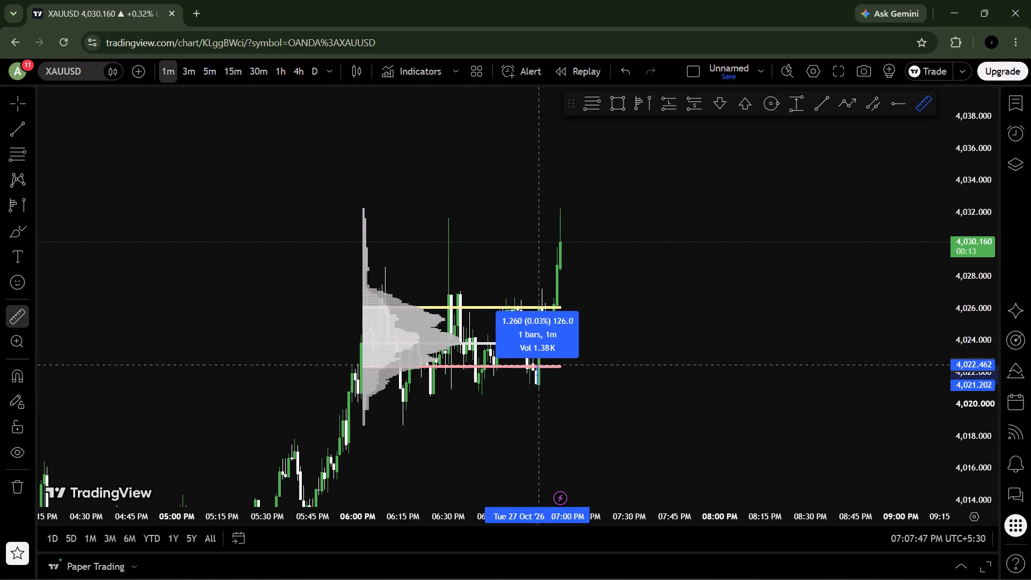
click(578, 210)
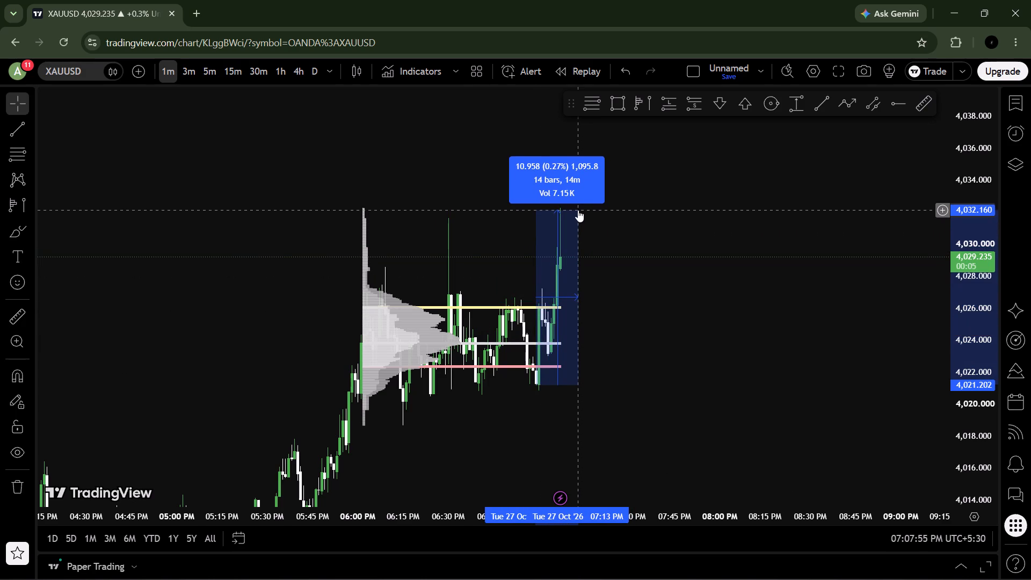
click(673, 250)
Examine the latest 1-minute candles against the earlier 26 and 27 October price action and the volume profile's levels.
scroll(659, 252, down, 1)
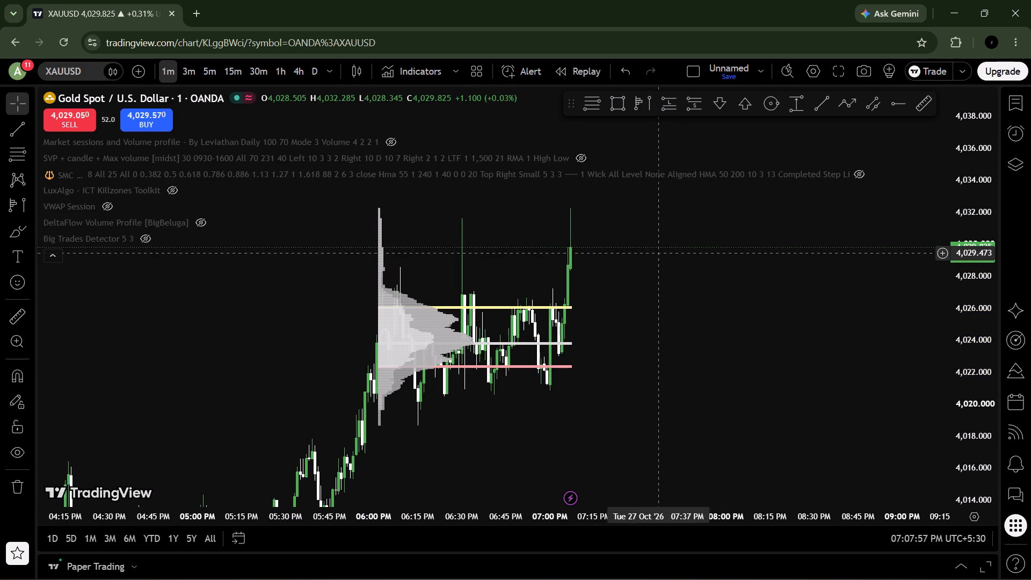
scroll(659, 252, down, 11)
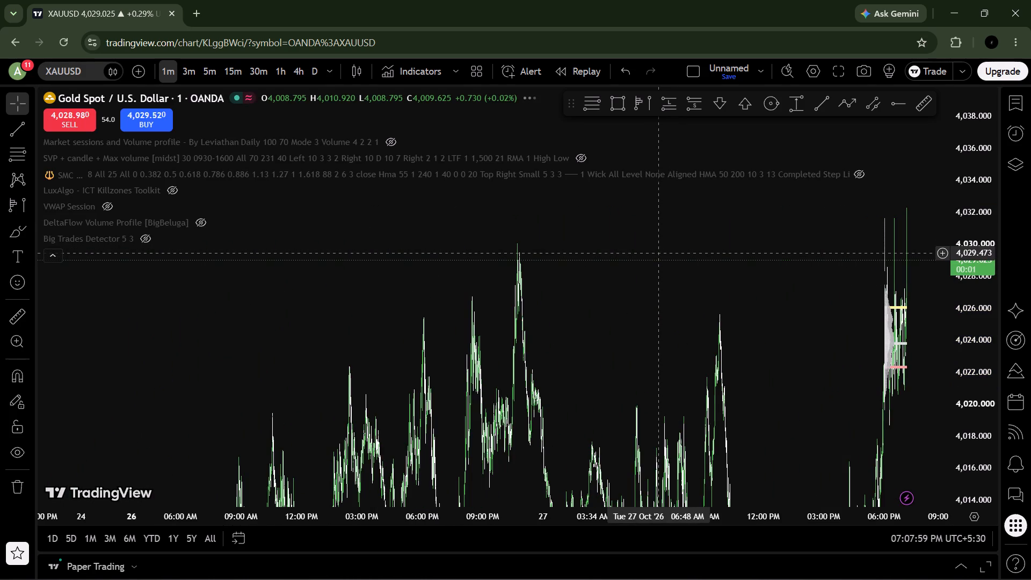
scroll(659, 252, up, 2)
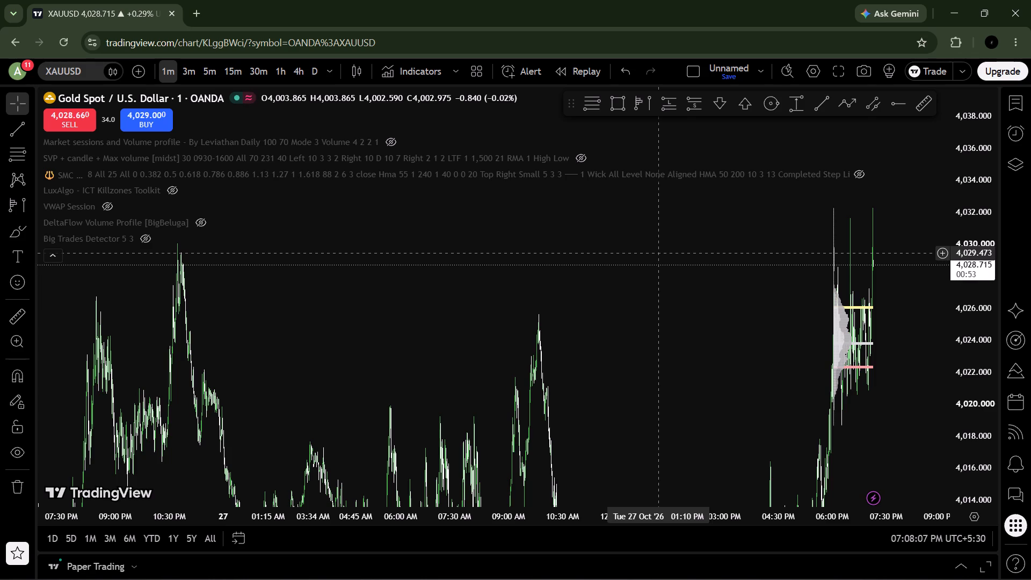
scroll(853, 259, up, 8)
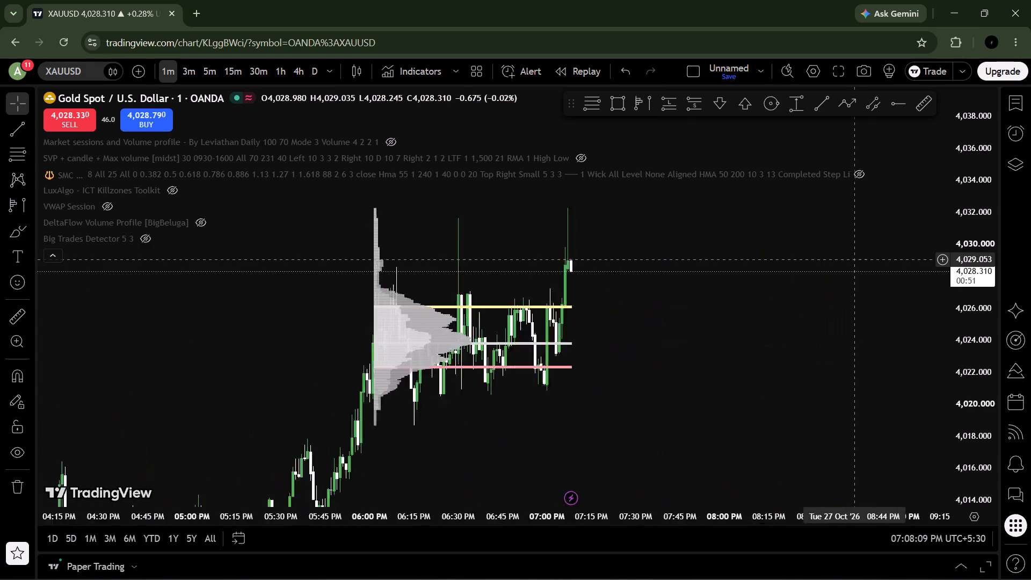
scroll(853, 259, up, 1)
drag(510, 359, 831, 328)
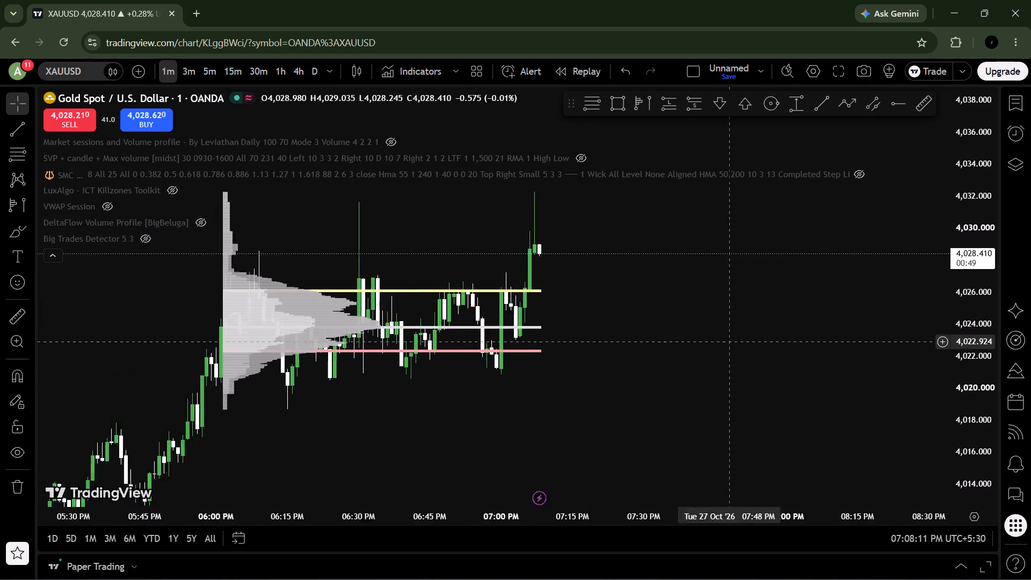
drag(831, 328, 855, 324)
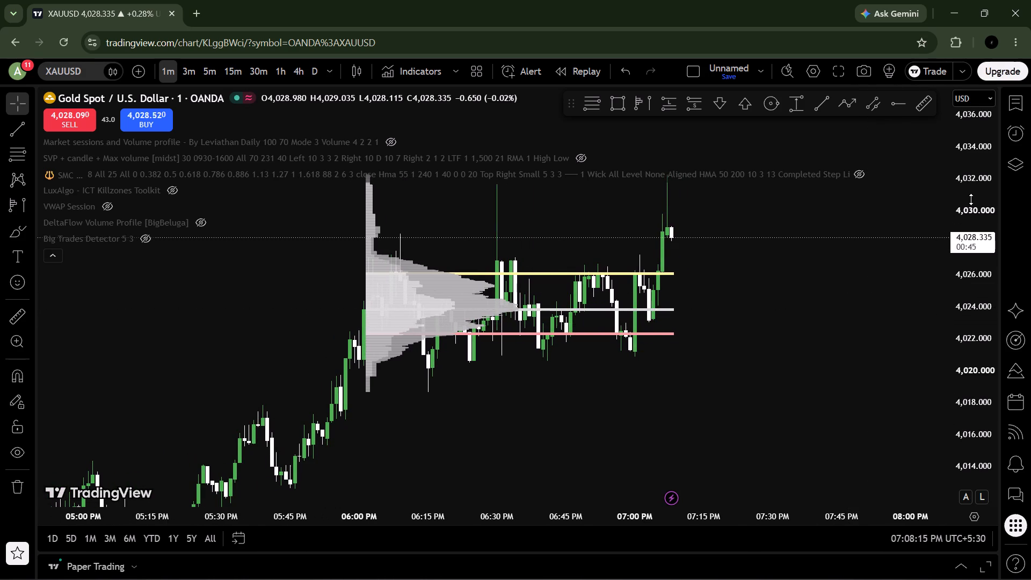
Examine the 1-minute candles around the 27 October volume profile, from the late-afternoon rise to the latest high.
scroll(971, 199, up, 13)
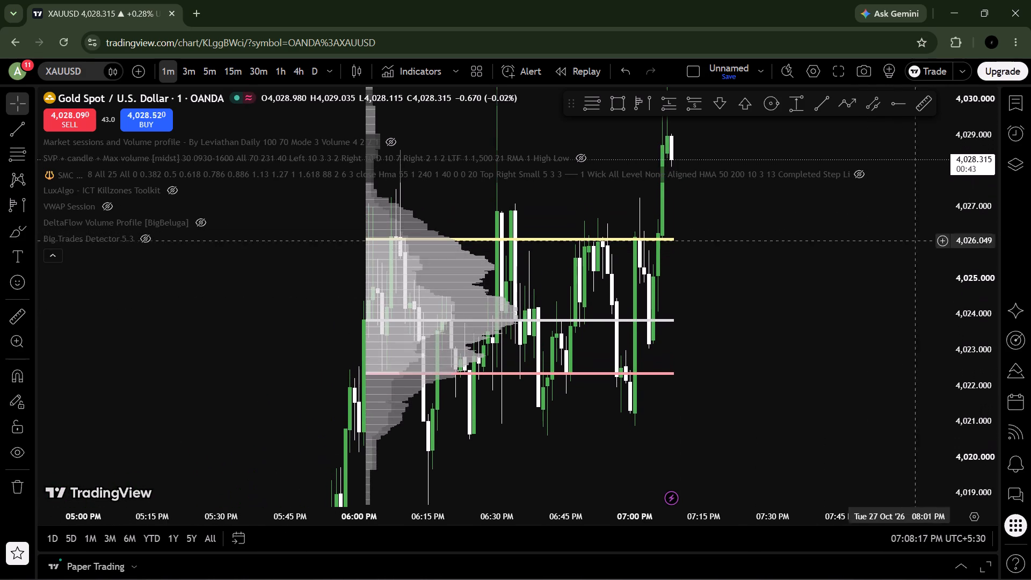
click(884, 268)
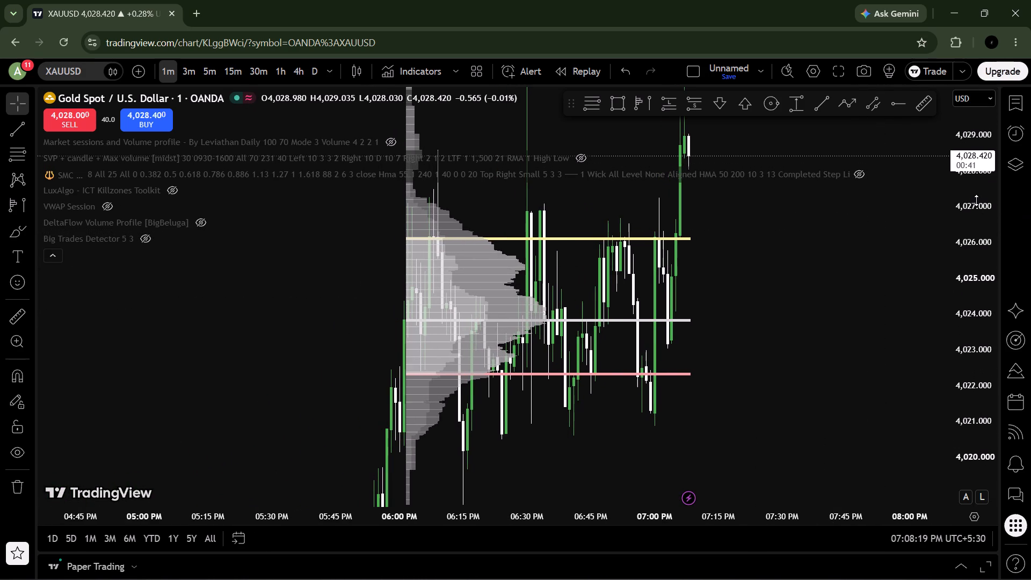
scroll(976, 200, up, 4)
scroll(976, 200, down, 13)
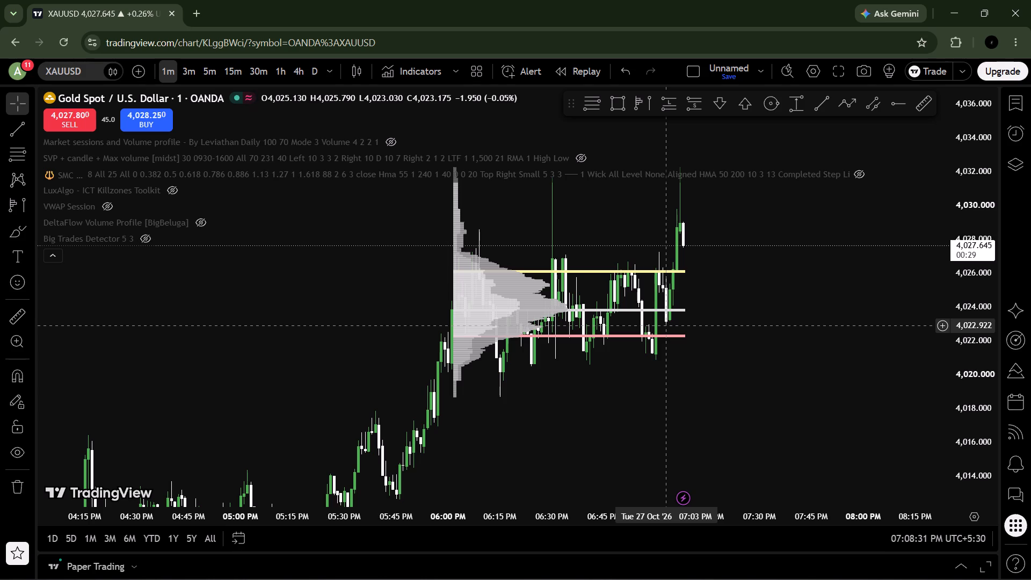
drag(739, 293, 761, 376)
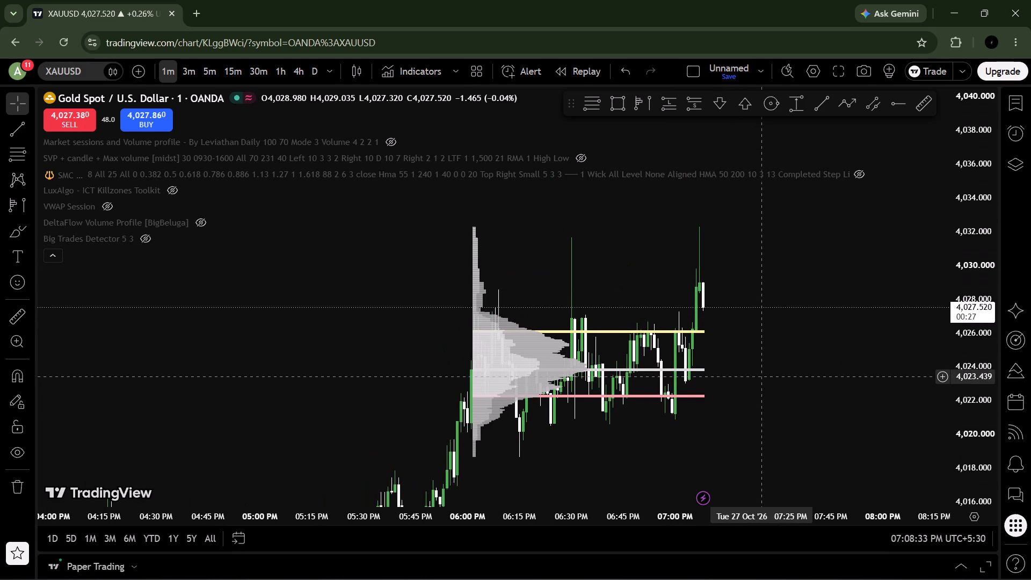
drag(386, 330, 419, 310)
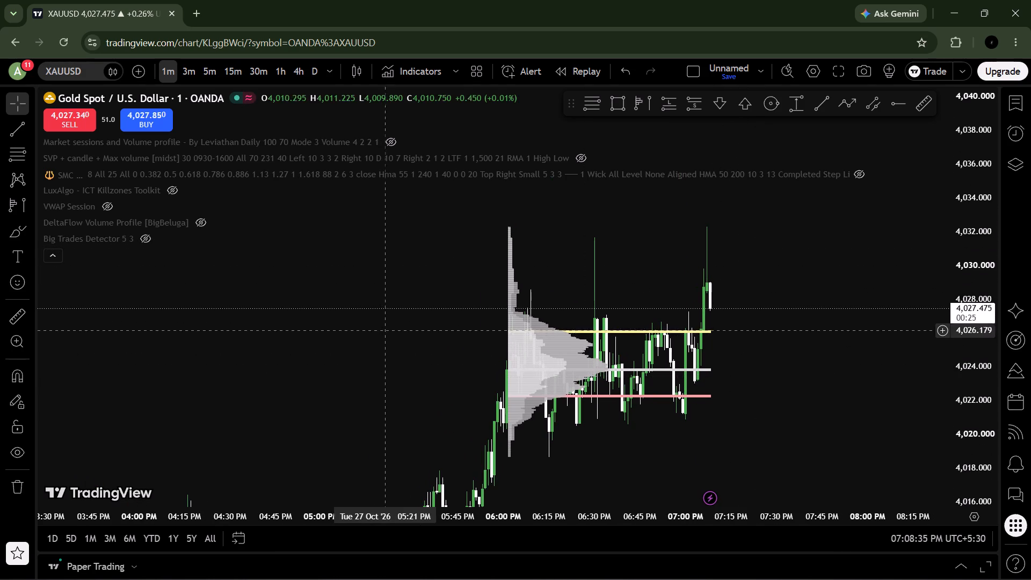
drag(419, 310, 700, 323)
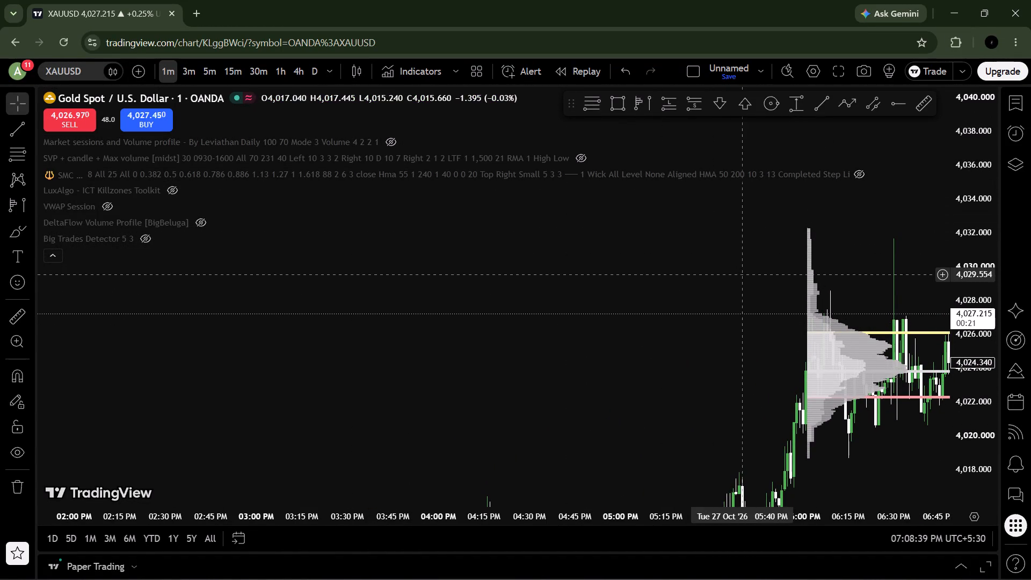
drag(874, 266, 721, 234)
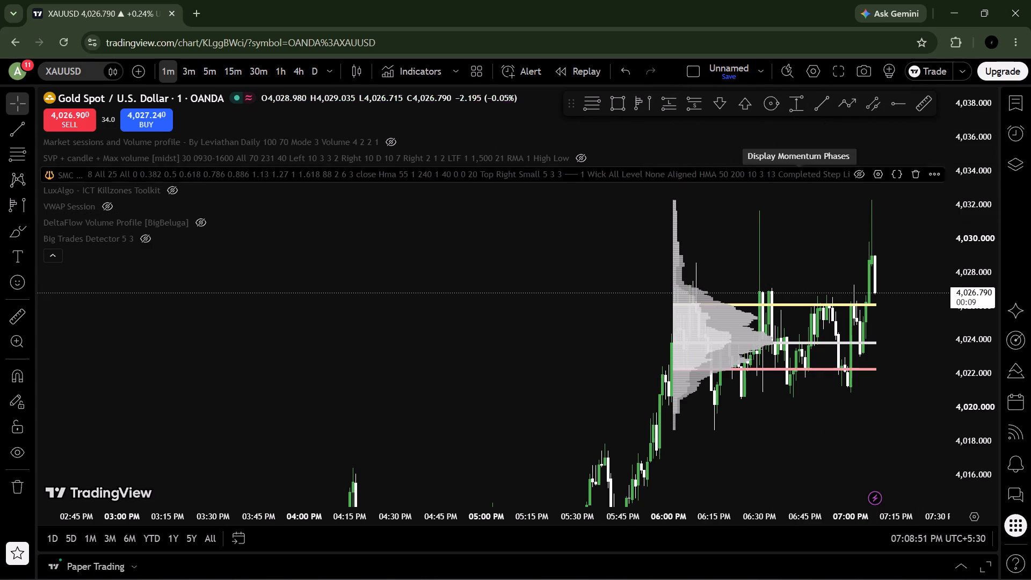
Draw a horizontal ray at about 4,031.58 from the top of the 06:30 PM candle's wick.
click(759, 214)
click(759, 214)
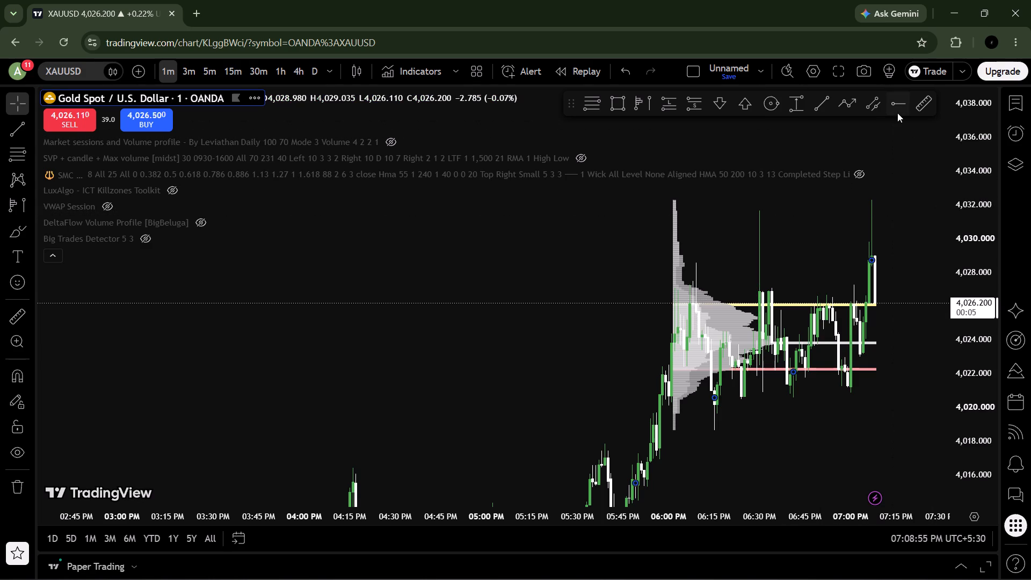
click(897, 113)
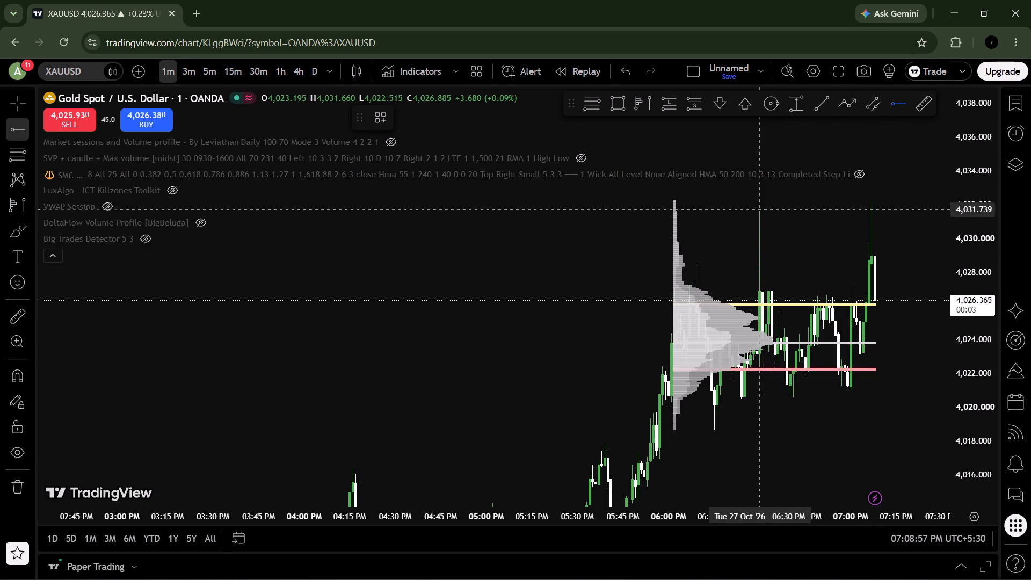
click(759, 212)
Examine the latest 1-minute candles against the horizontal ray and the volume profile's levels.
drag(520, 274, 433, 186)
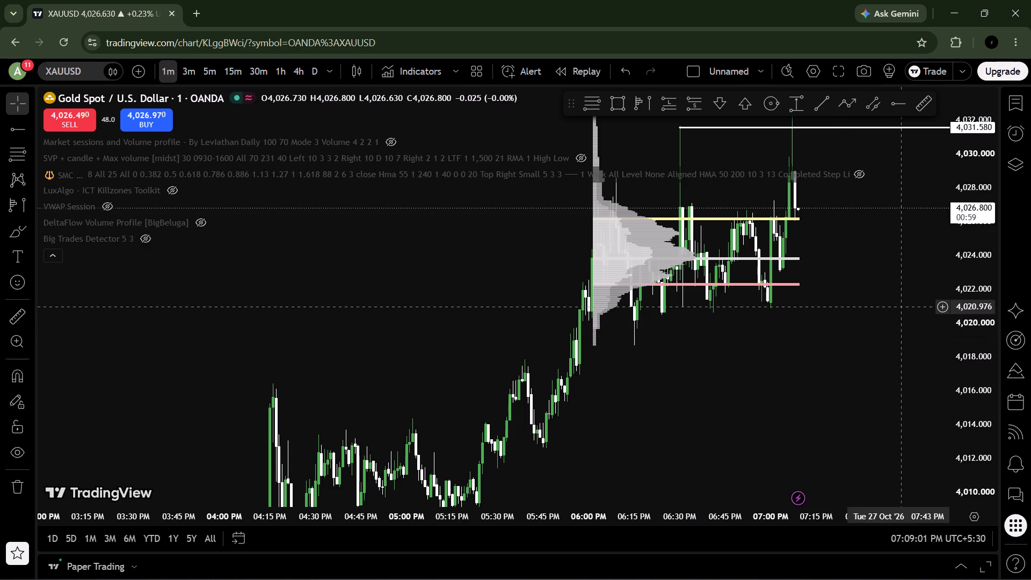
scroll(986, 213, up, 1)
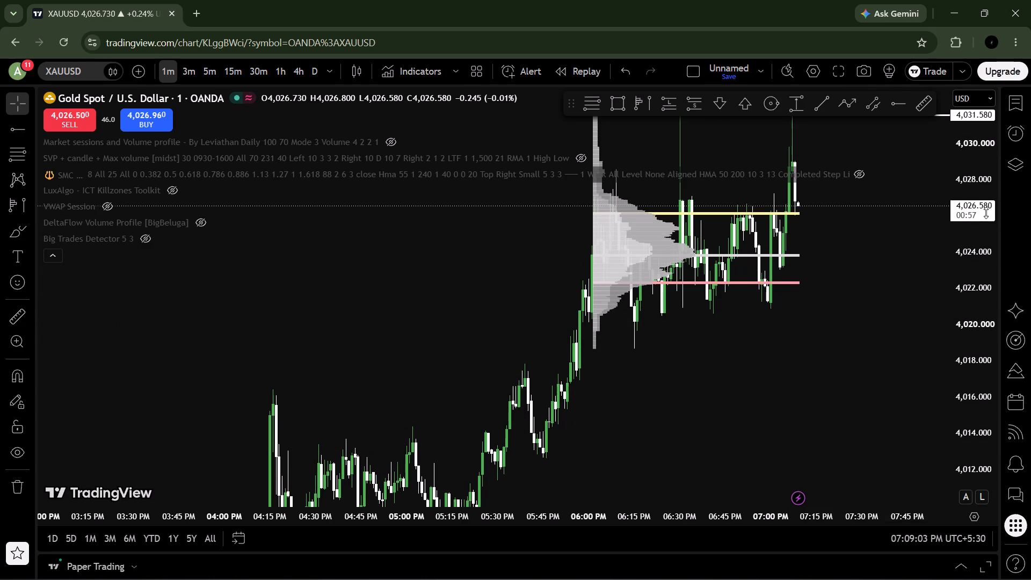
scroll(986, 213, up, 1)
scroll(890, 193, up, 4)
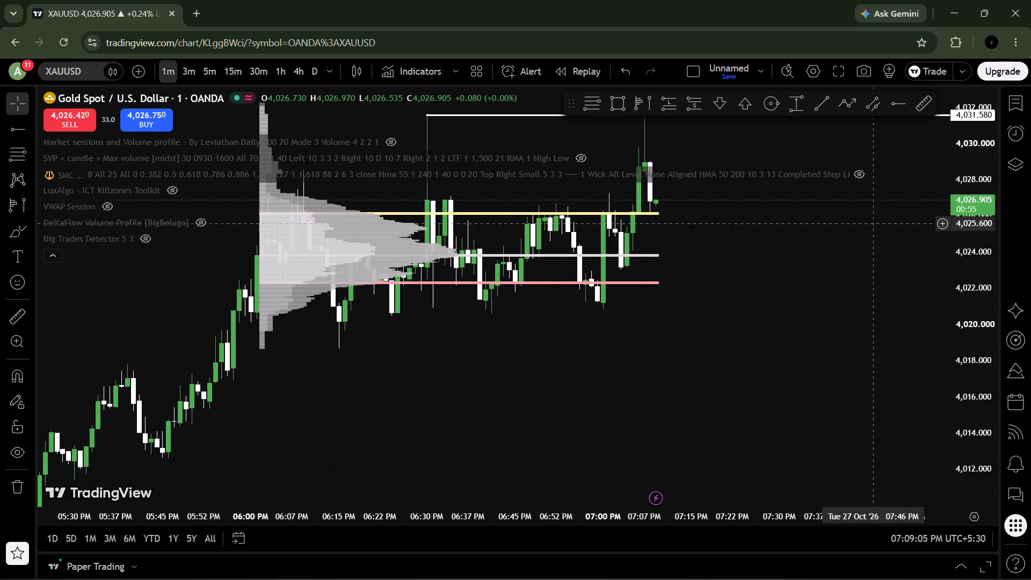
drag(809, 278, 848, 277)
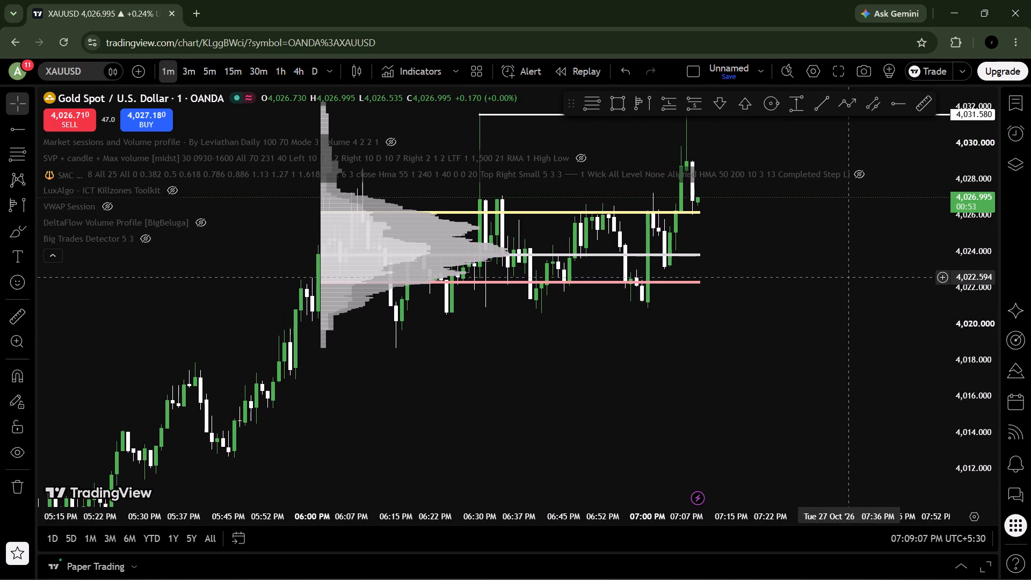
drag(451, 430, 636, 449)
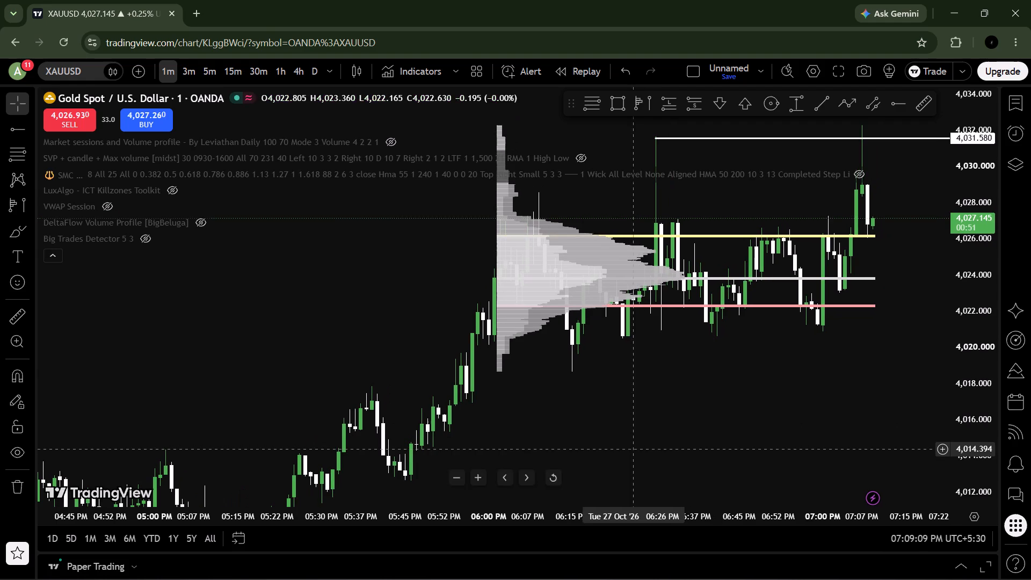
drag(885, 264, 728, 442)
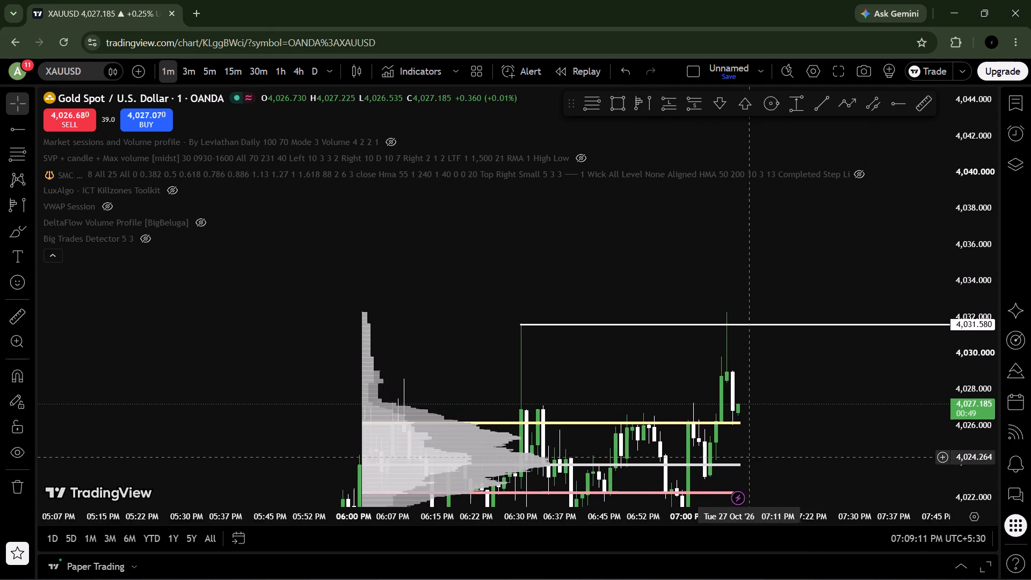
drag(728, 442, 684, 364)
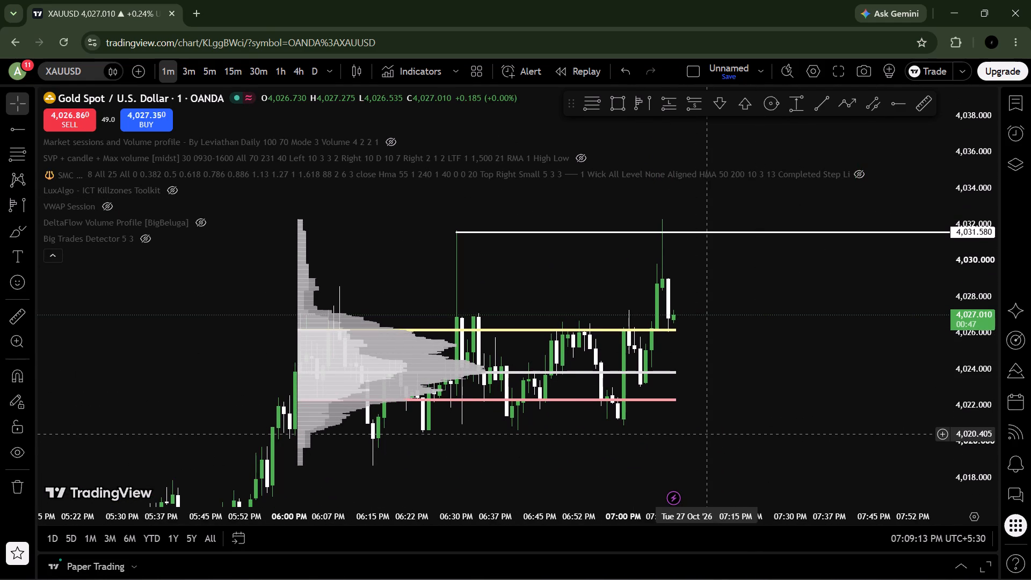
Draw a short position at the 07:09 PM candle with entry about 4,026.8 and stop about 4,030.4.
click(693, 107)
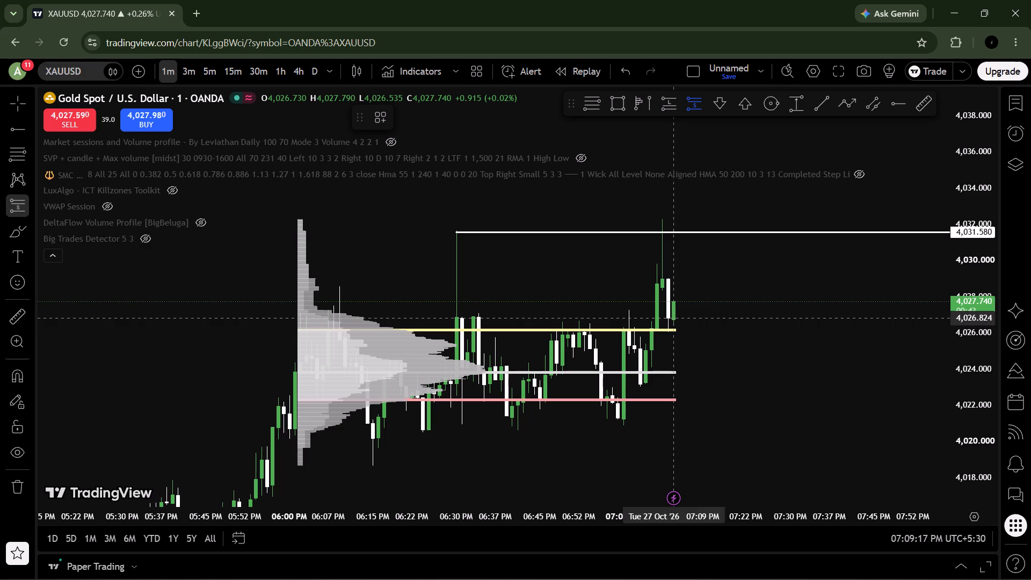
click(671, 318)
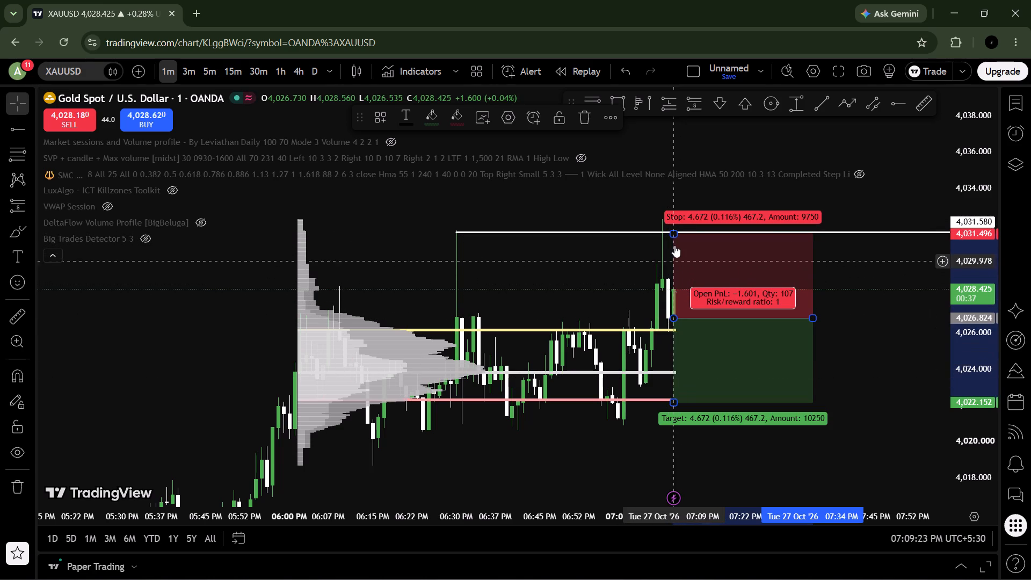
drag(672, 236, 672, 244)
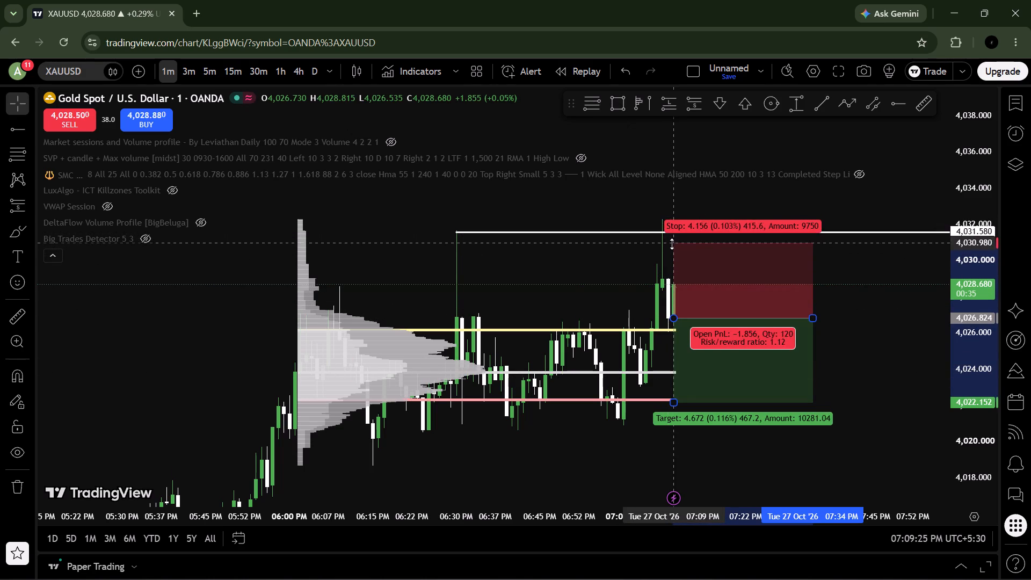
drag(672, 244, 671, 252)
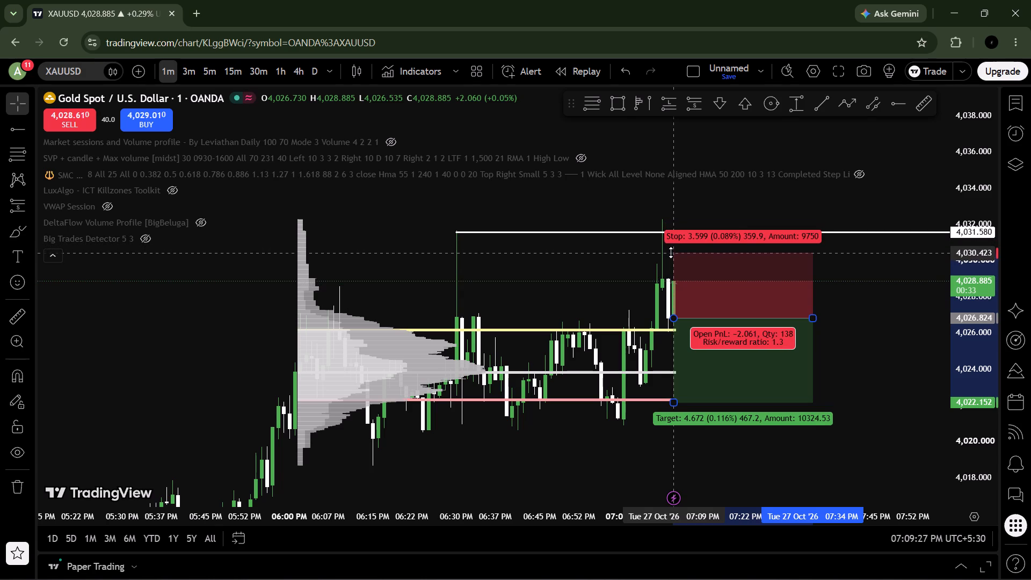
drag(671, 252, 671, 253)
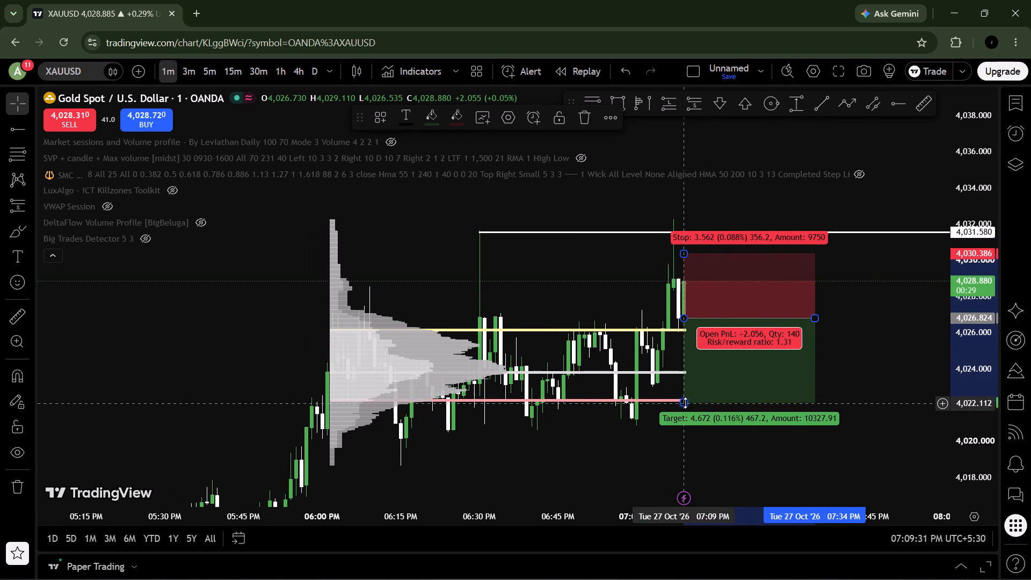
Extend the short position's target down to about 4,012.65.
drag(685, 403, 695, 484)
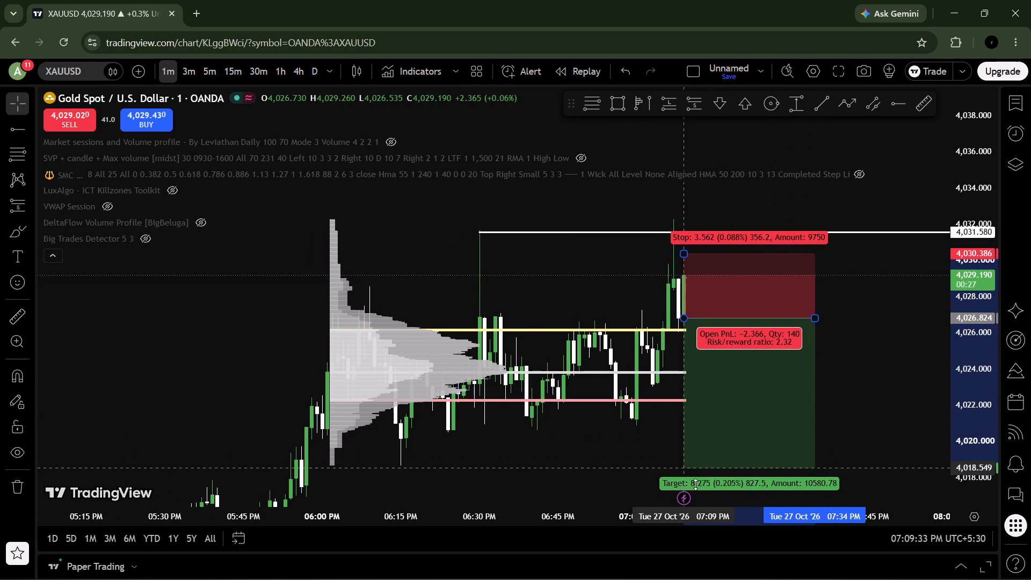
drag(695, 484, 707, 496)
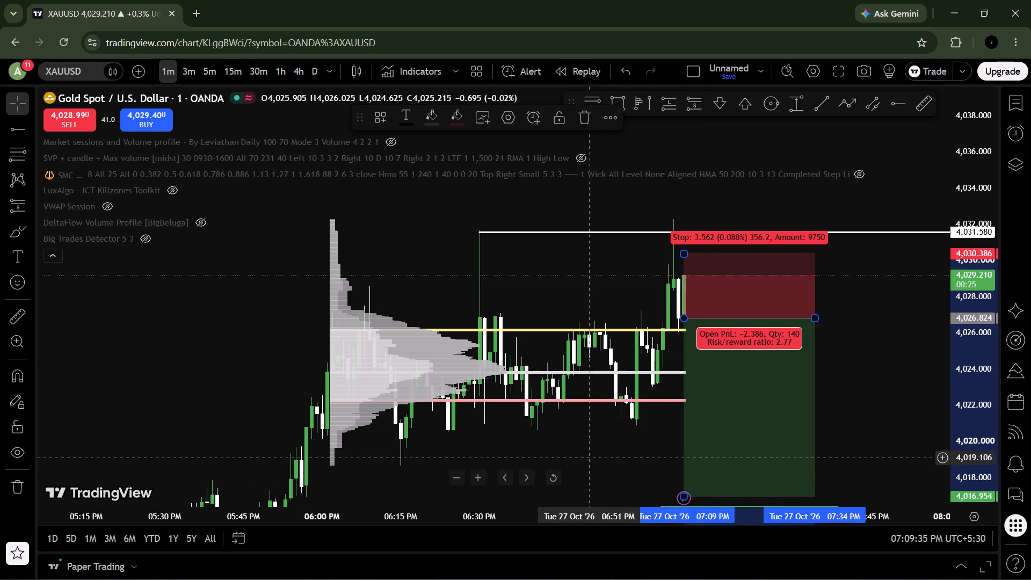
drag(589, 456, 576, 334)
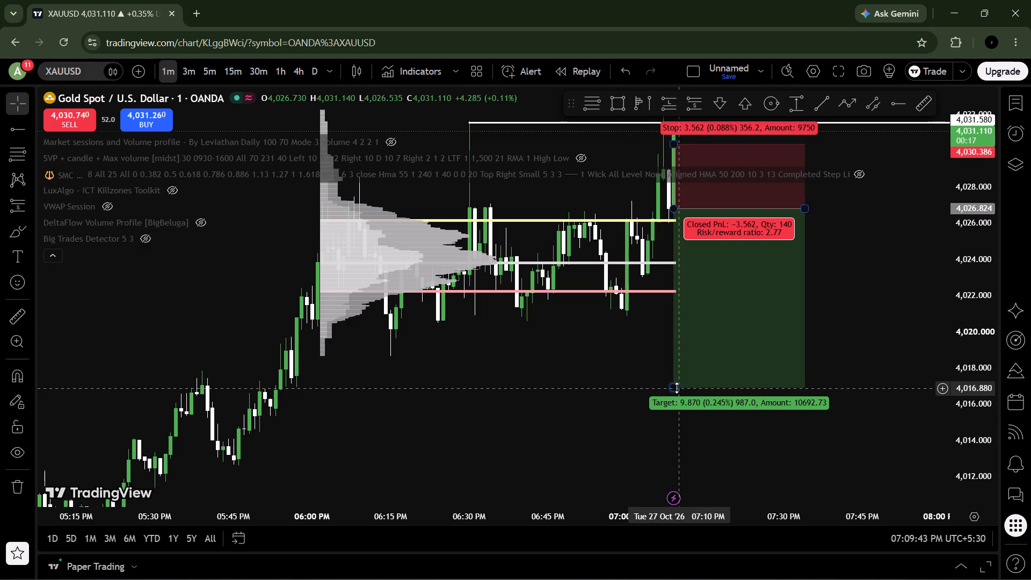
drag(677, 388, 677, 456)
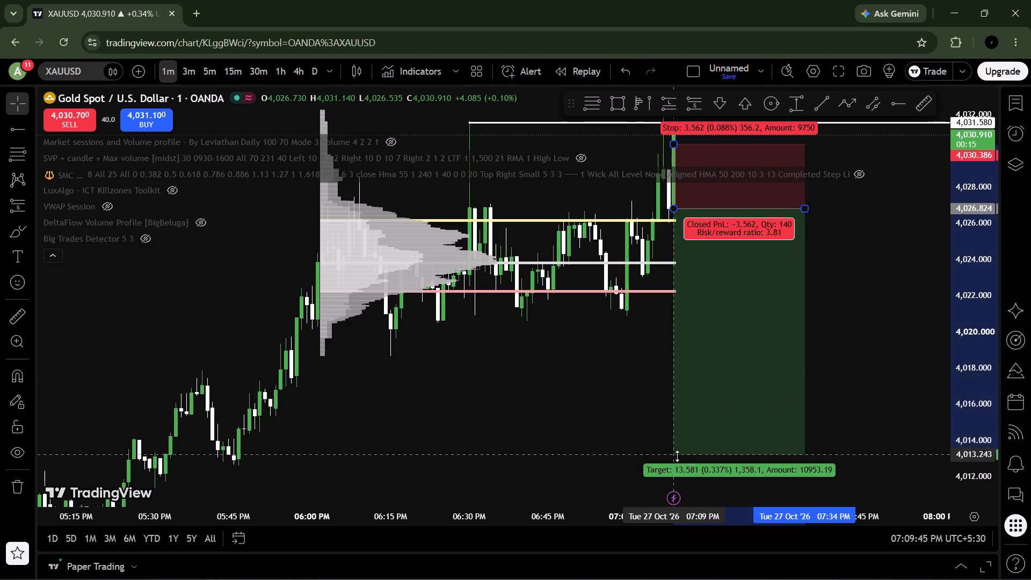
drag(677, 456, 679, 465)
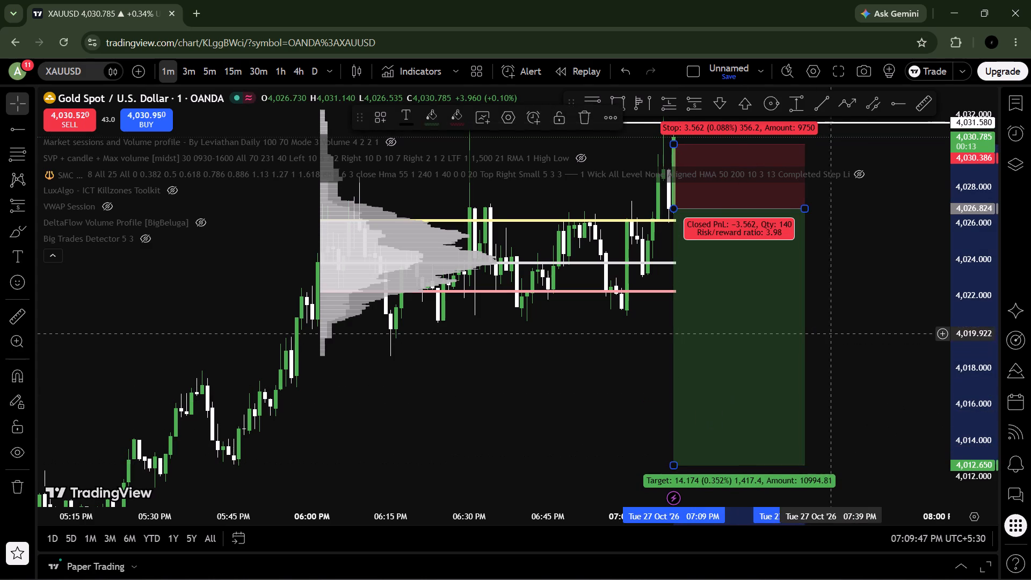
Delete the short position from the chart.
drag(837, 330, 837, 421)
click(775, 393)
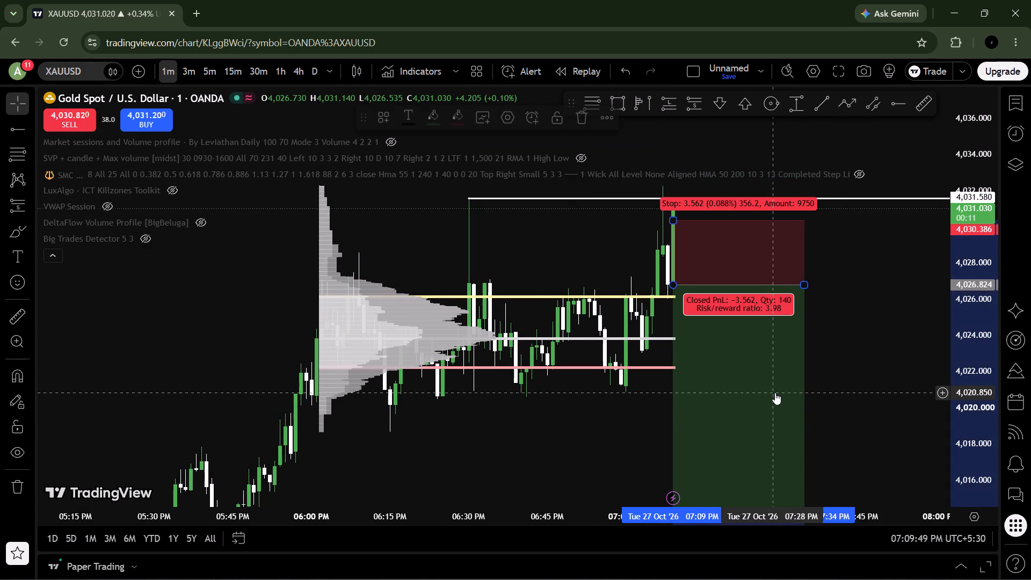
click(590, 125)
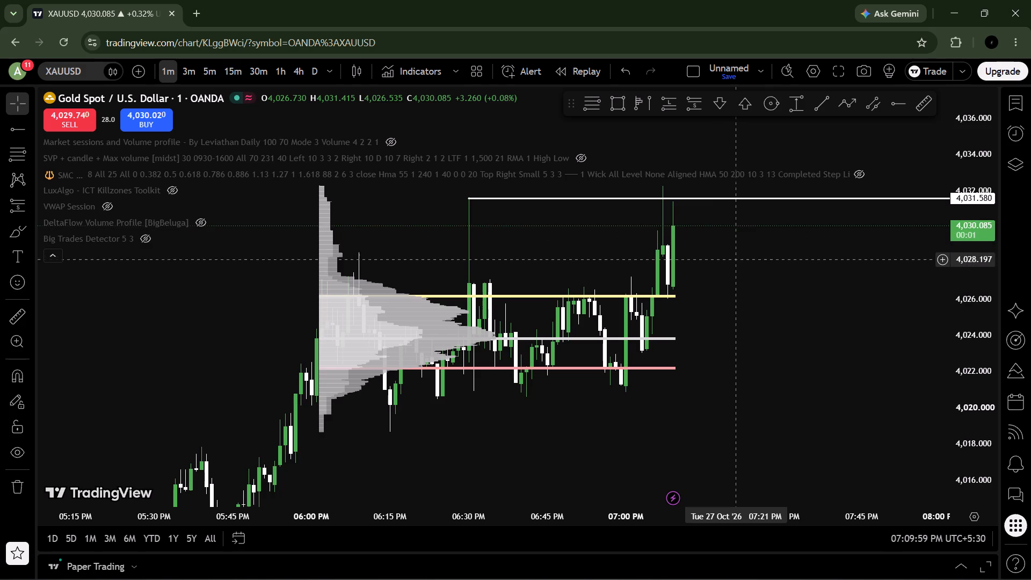
Switch the XAUUSD chart to the daily timeframe and examine the latest candles against the horizontal ray.
drag(738, 263, 758, 334)
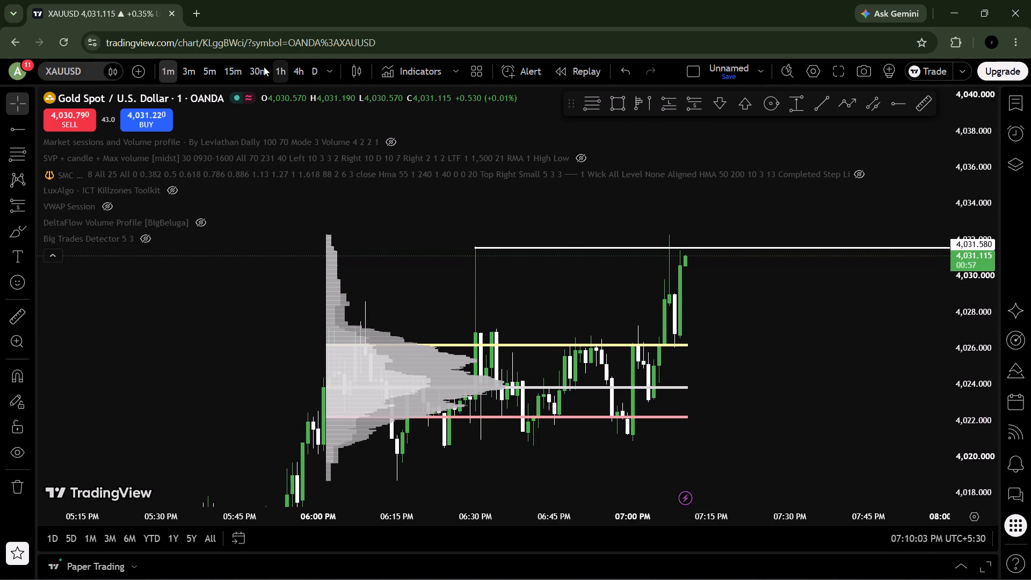
click(318, 77)
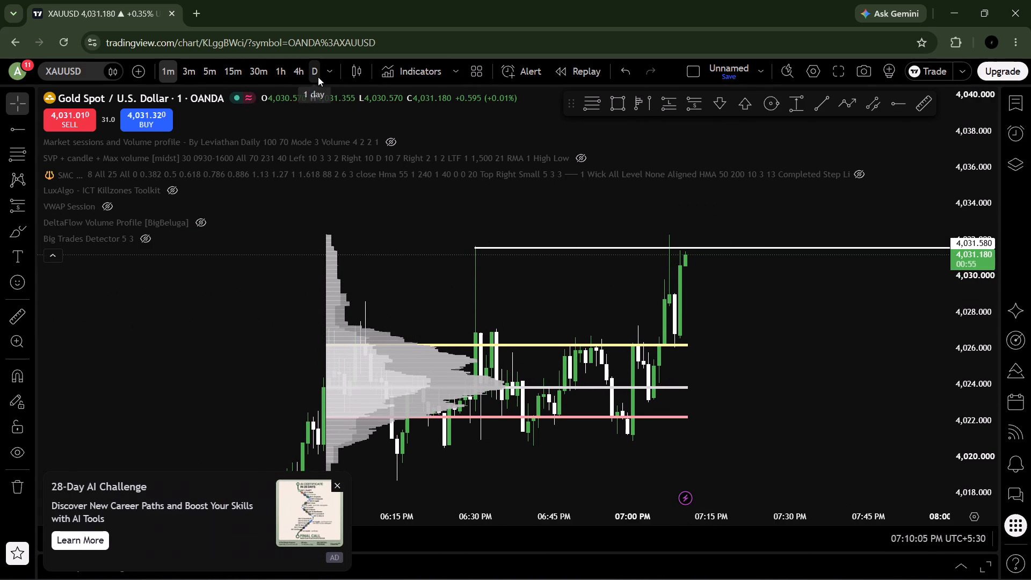
scroll(647, 171, up, 5)
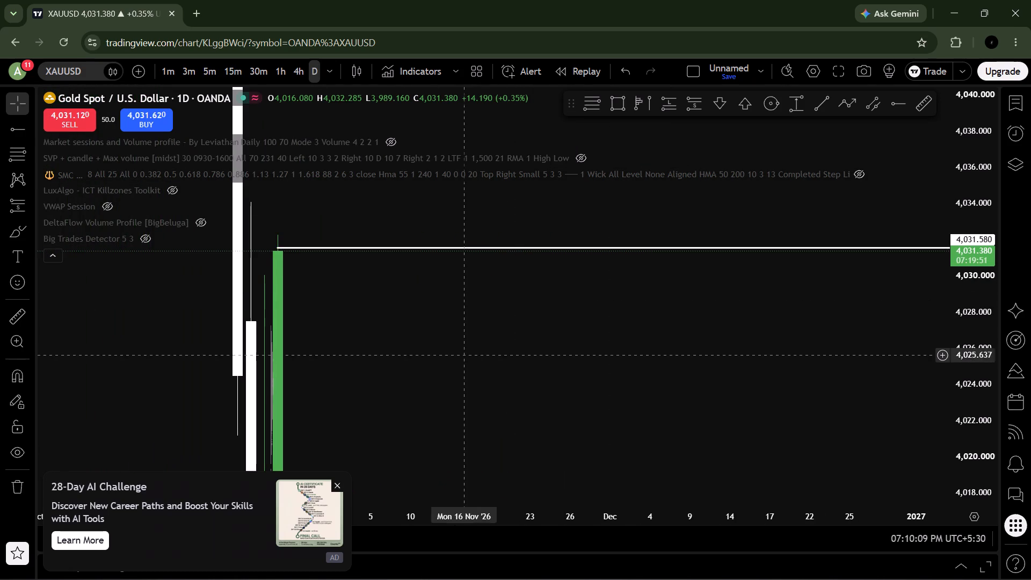
drag(468, 346, 602, 250)
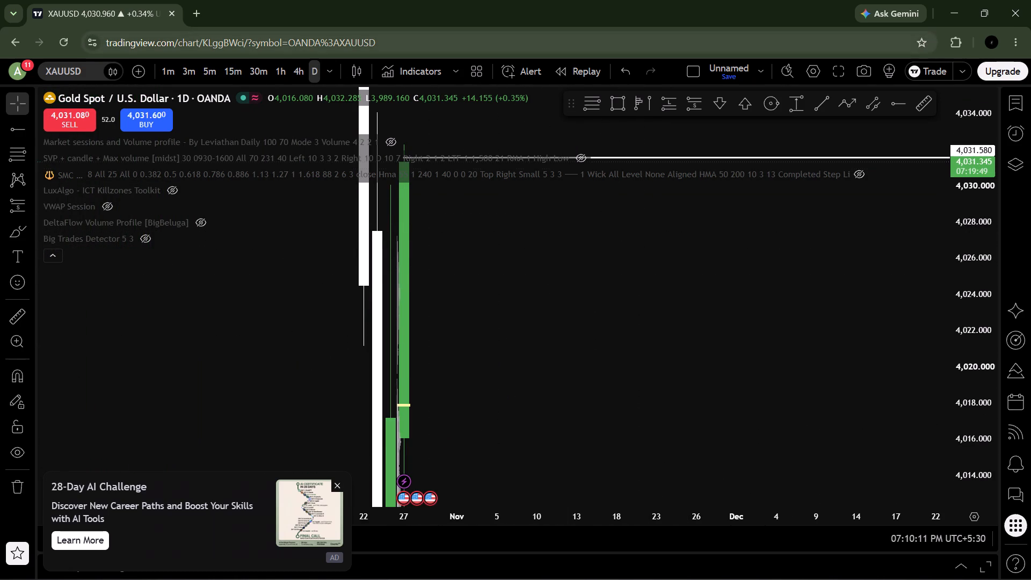
Switch the XAUUSD chart to the 4-hour timeframe and examine the recent decline and latest candles against the horizontal ray.
click(300, 75)
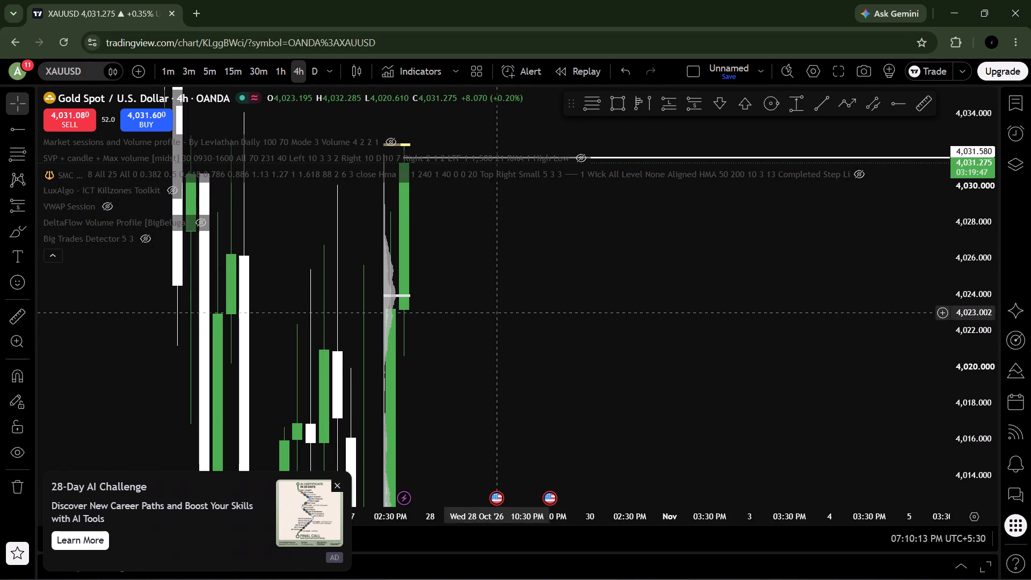
scroll(975, 187, up, 2)
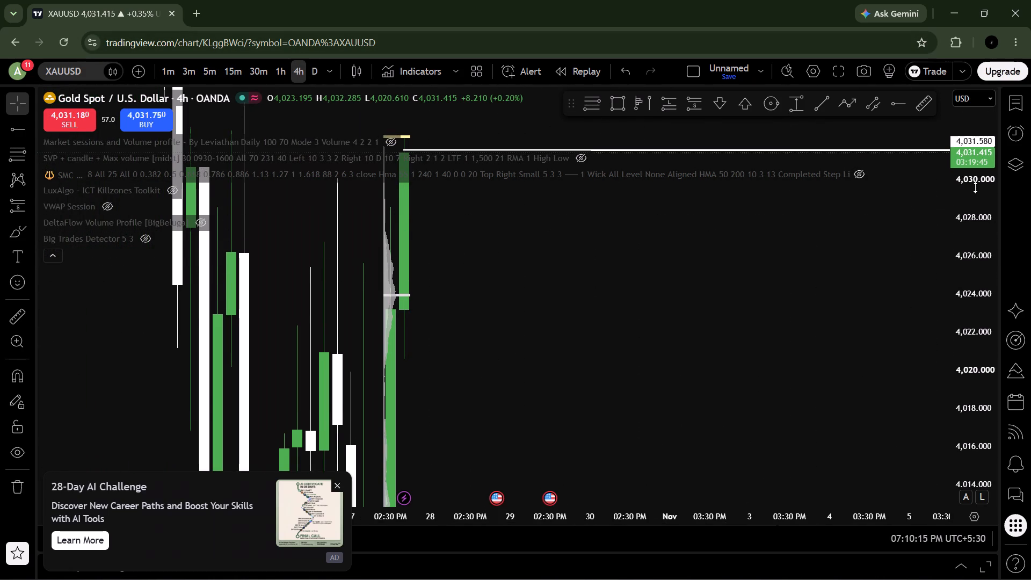
scroll(985, 149, down, 16)
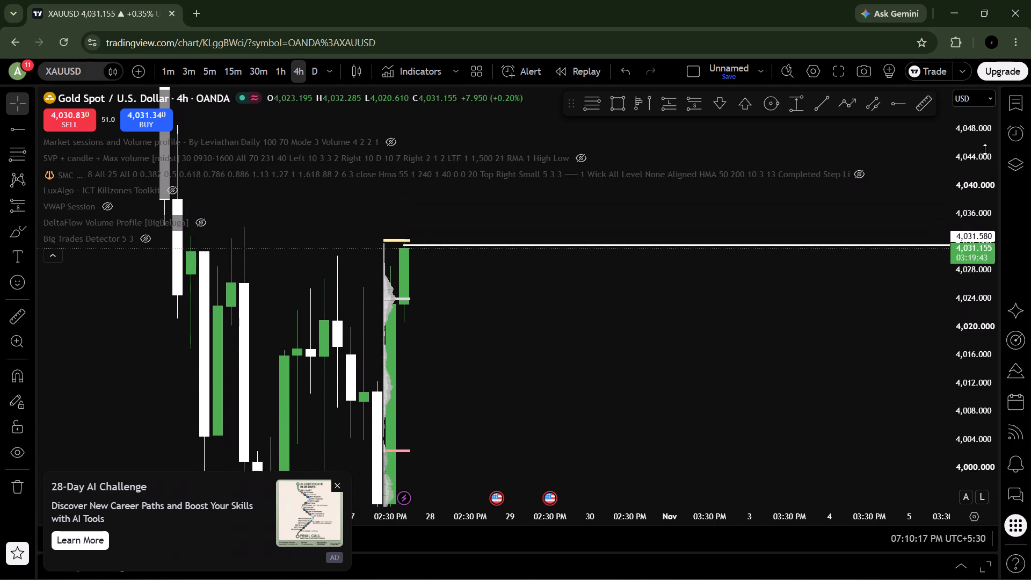
scroll(985, 149, down, 3)
scroll(638, 236, right, 1)
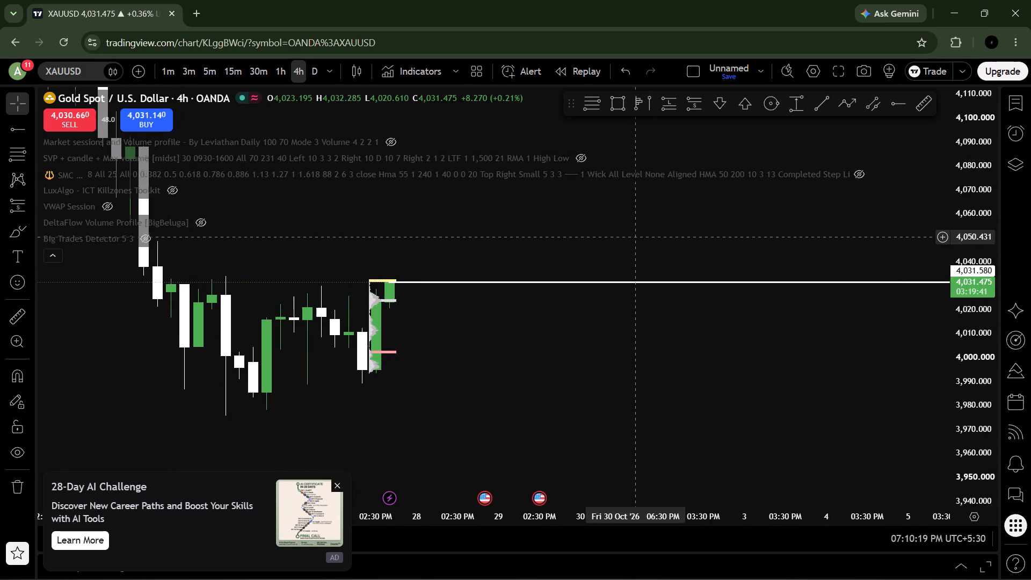
scroll(638, 236, right, 2)
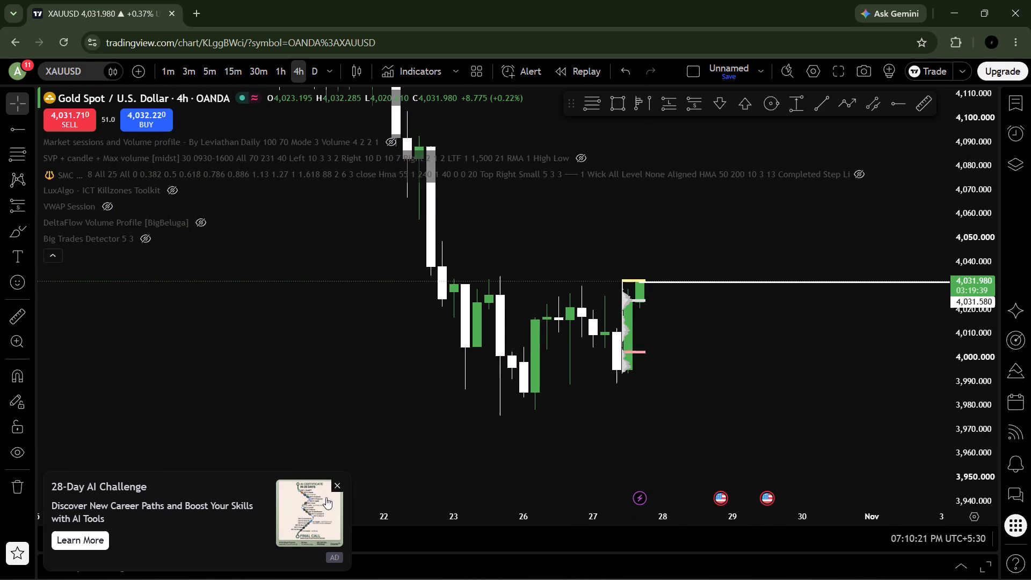
Close the advertisement covering the lower part of the chart.
click(335, 487)
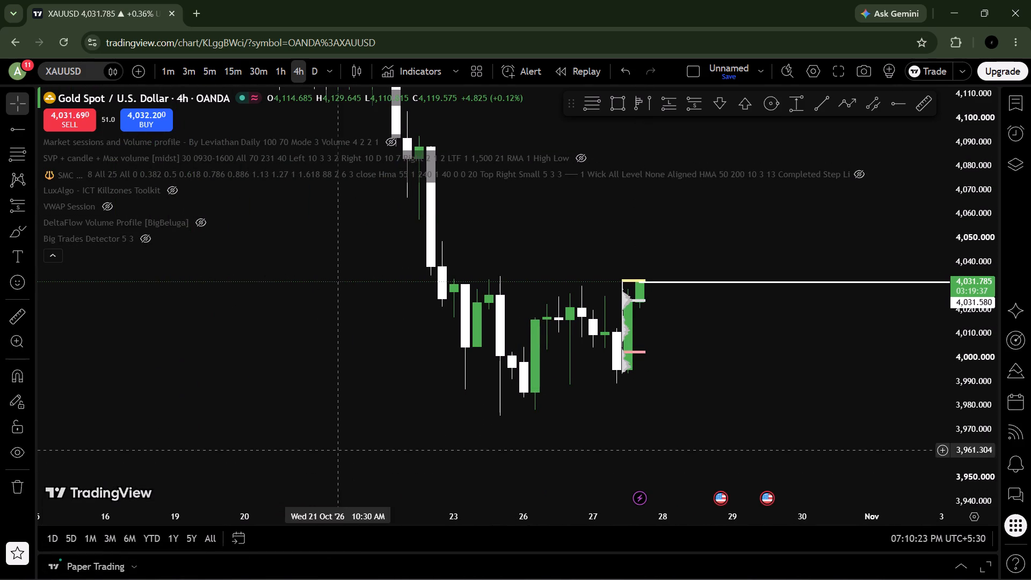
Review the recent XAUUSD price action on the 1-hour and 15-minute timeframes.
click(285, 68)
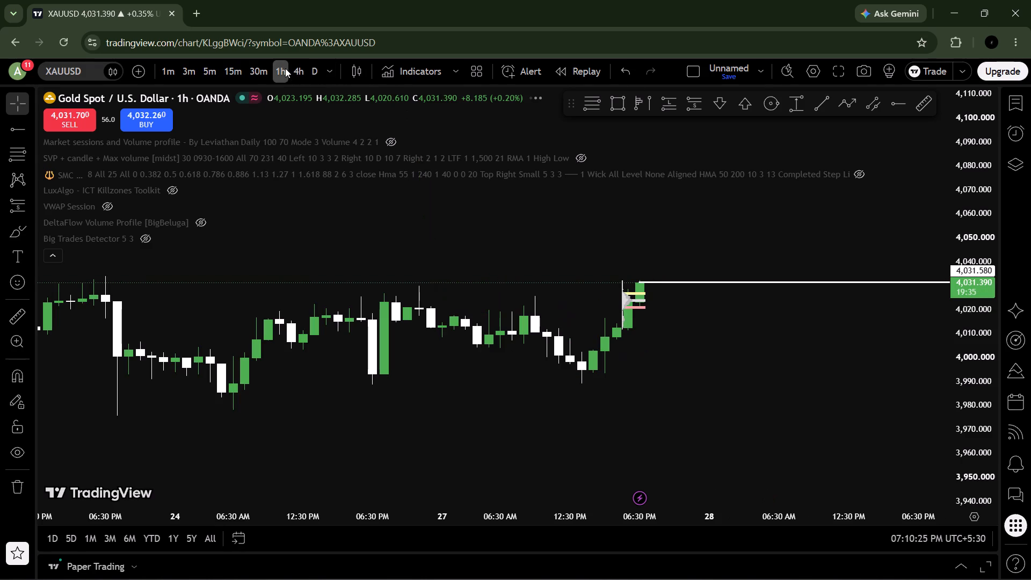
click(241, 68)
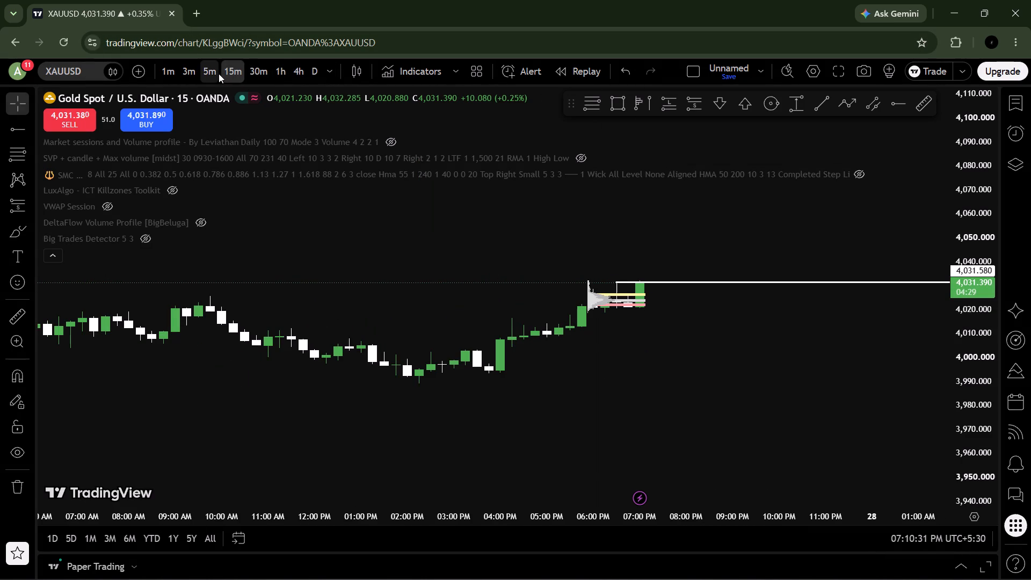
Switch to the 5-minute timeframe and examine the latest candles against the volume profile levels and the horizontal ray.
click(219, 74)
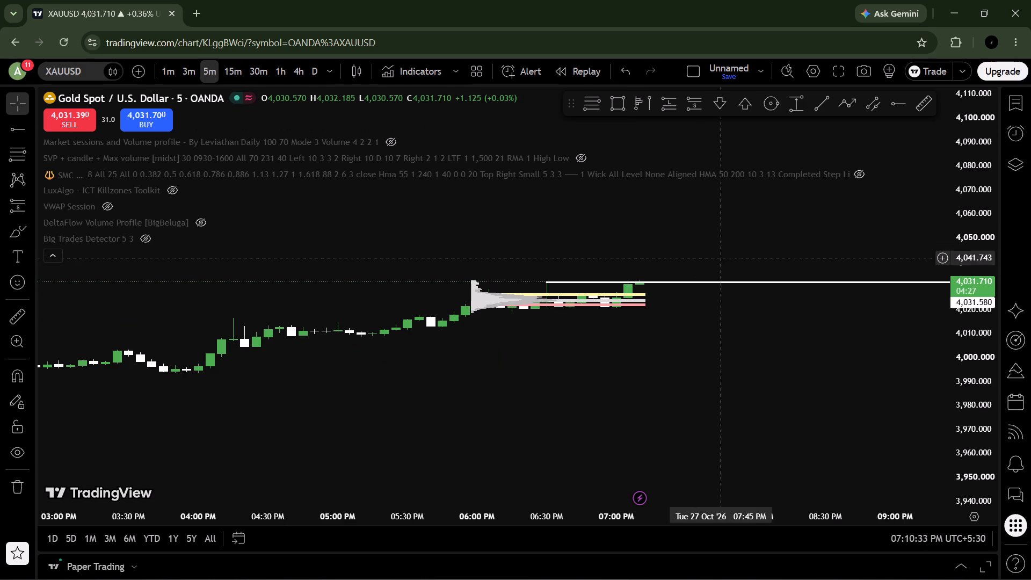
scroll(992, 217, up, 4)
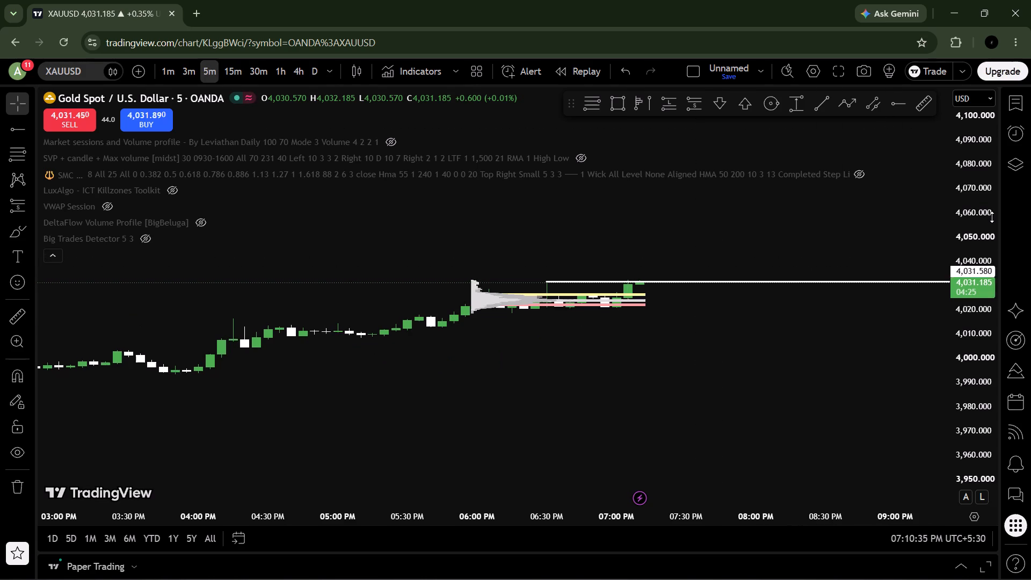
scroll(992, 217, up, 20)
scroll(992, 217, up, 5)
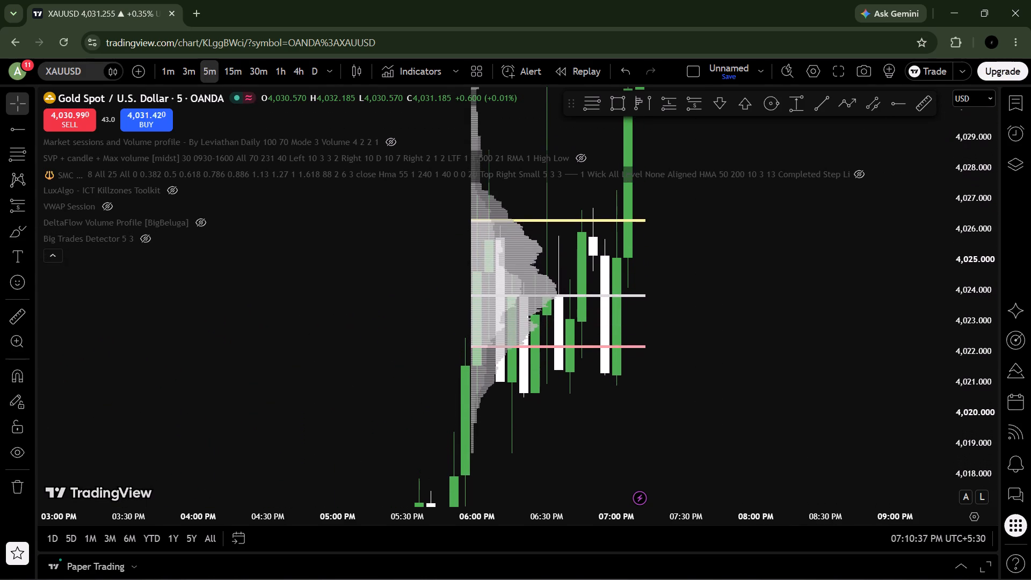
scroll(769, 242, up, 4)
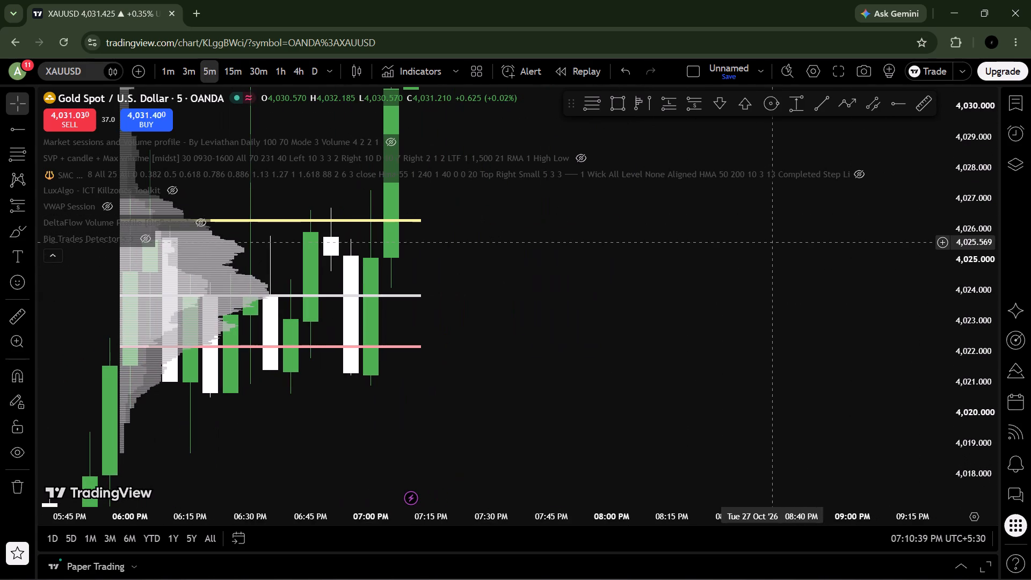
scroll(982, 163, up, 8)
scroll(982, 163, down, 17)
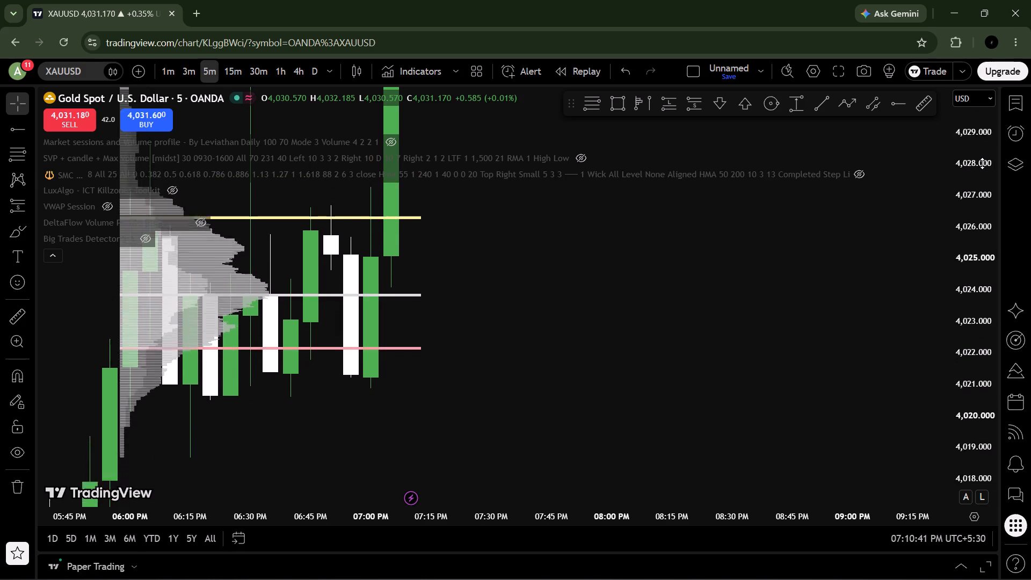
scroll(982, 163, down, 12)
scroll(962, 266, up, 5)
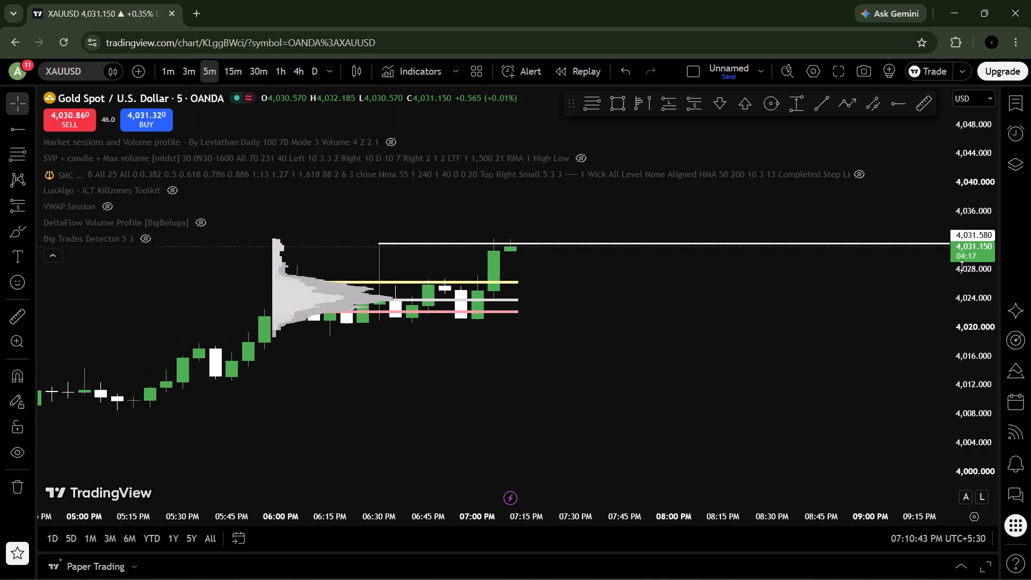
scroll(962, 266, up, 4)
drag(671, 310, 761, 377)
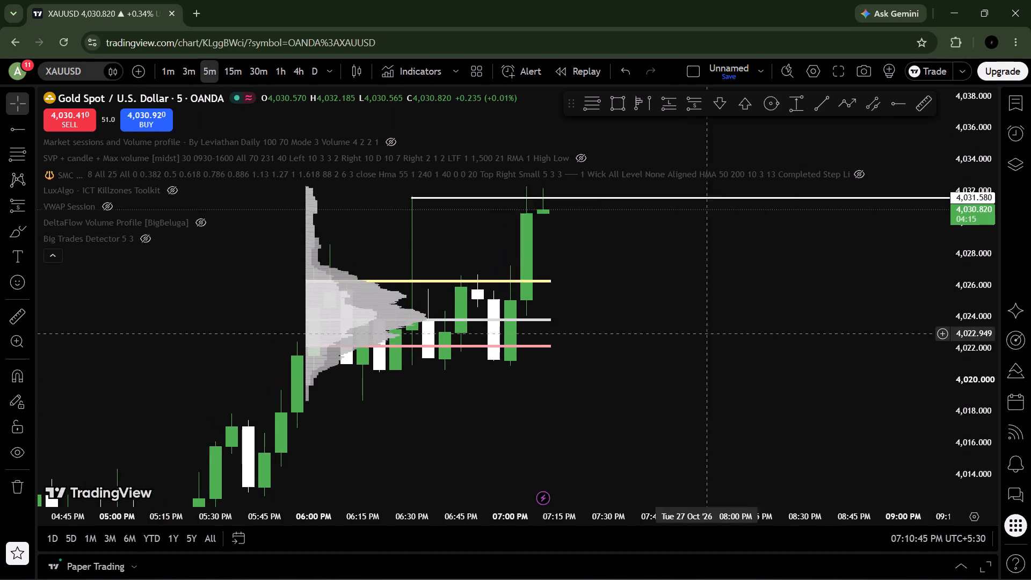
drag(761, 377, 791, 408)
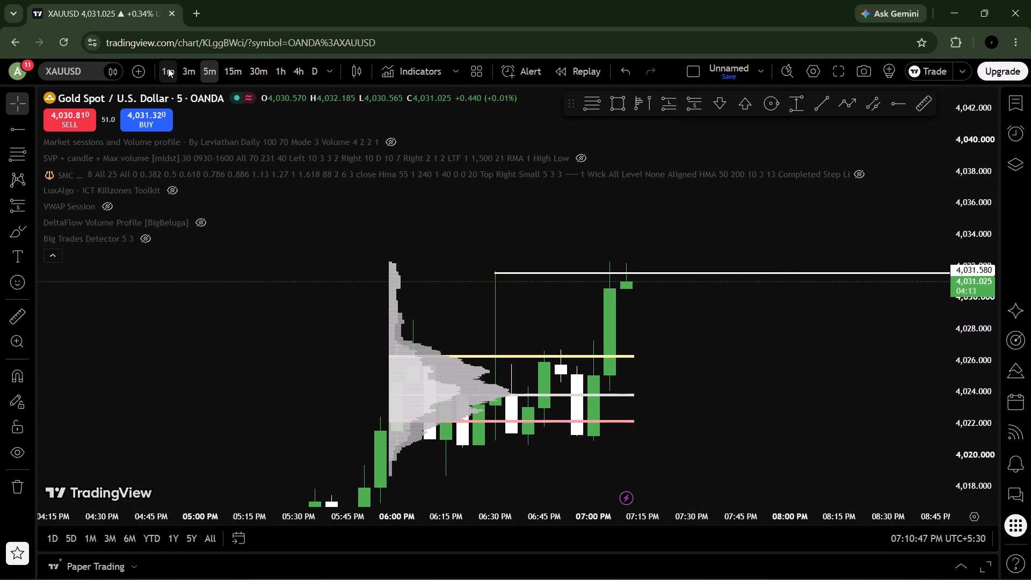
Switch to the 1-minute timeframe and examine the newest candles around the horizontal ray at 4,031.580.
click(168, 68)
scroll(548, 234, right, 1)
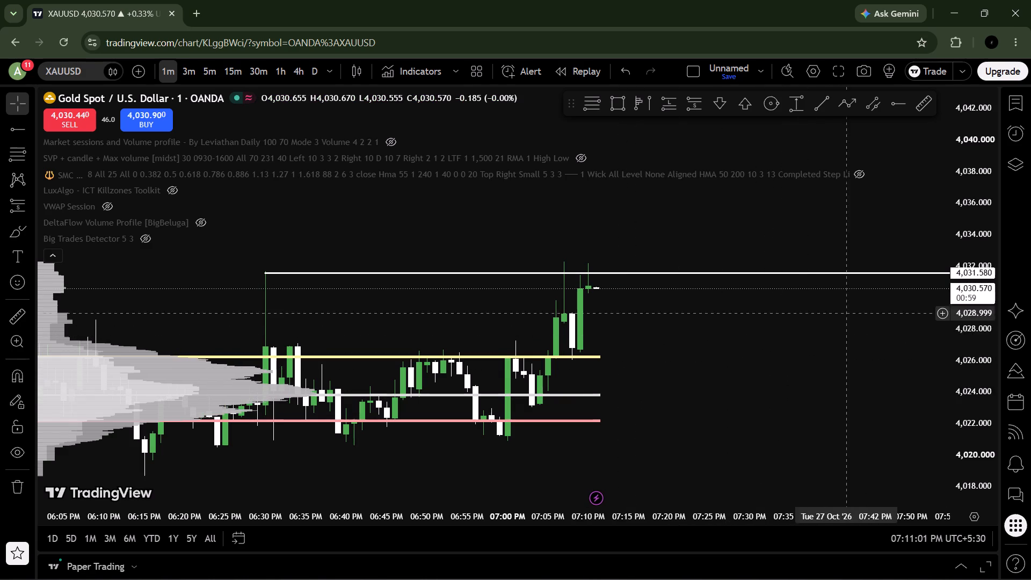
drag(737, 391, 787, 328)
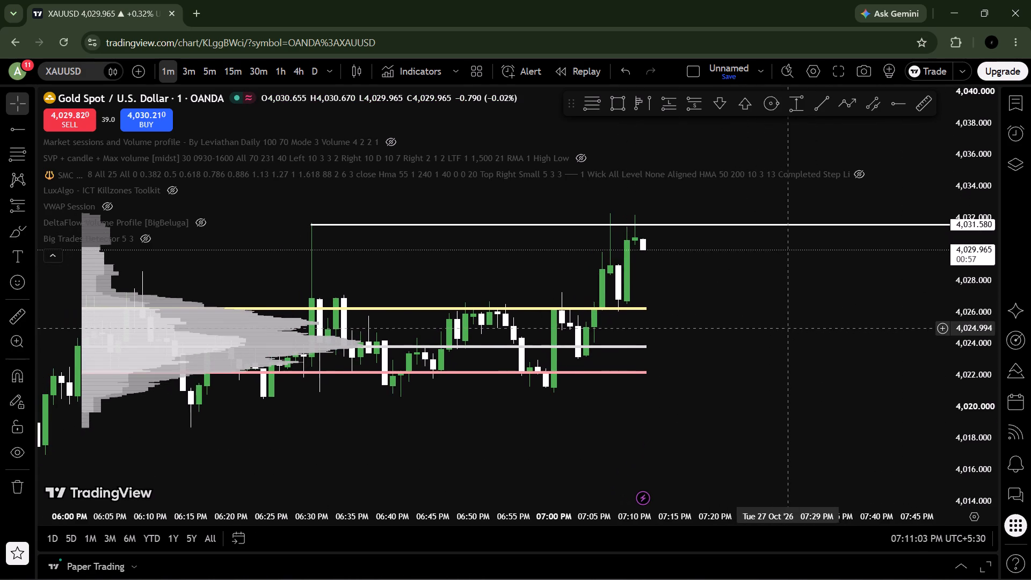
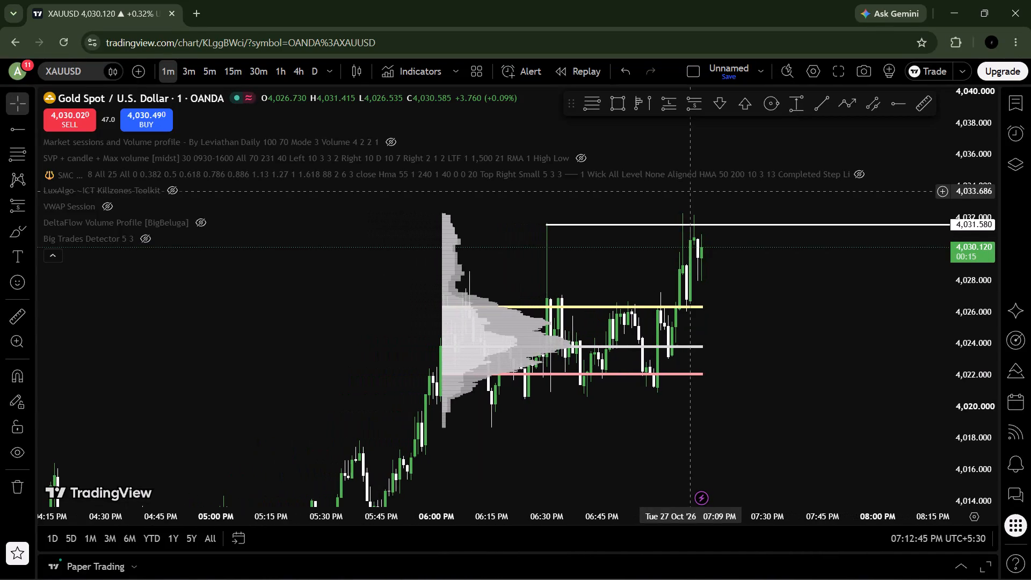
Examine the 1-minute XAUUSD candles against the volume profile levels and the horizontal ray at 4,031.580.
drag(750, 305, 751, 164)
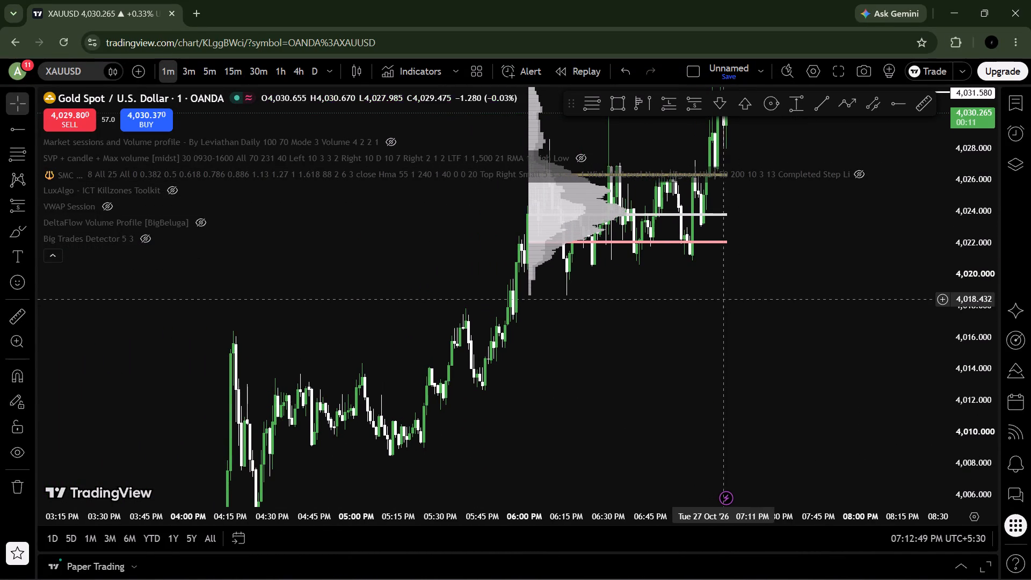
drag(719, 312, 730, 437)
scroll(790, 293, up, 2)
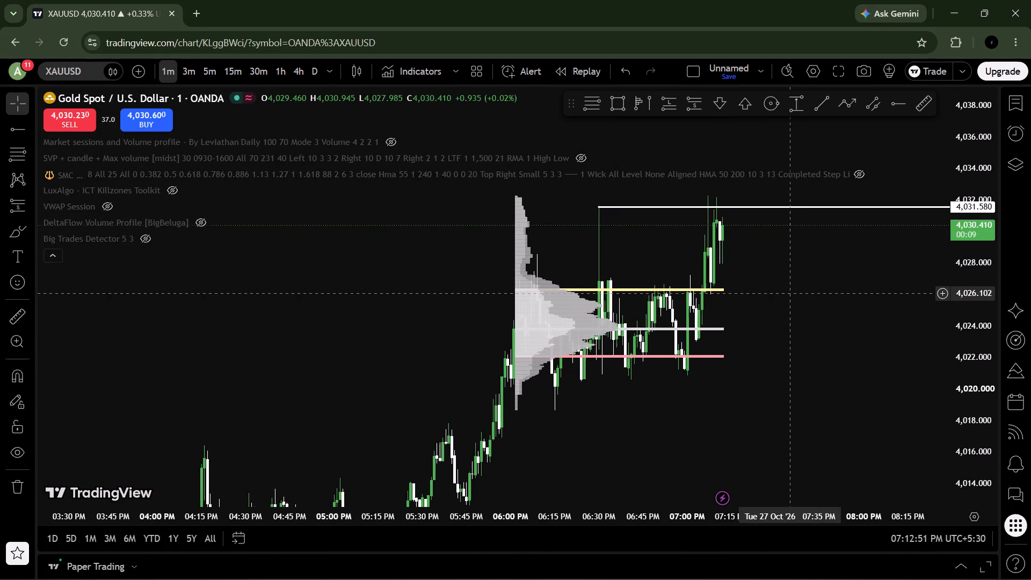
scroll(790, 293, up, 2)
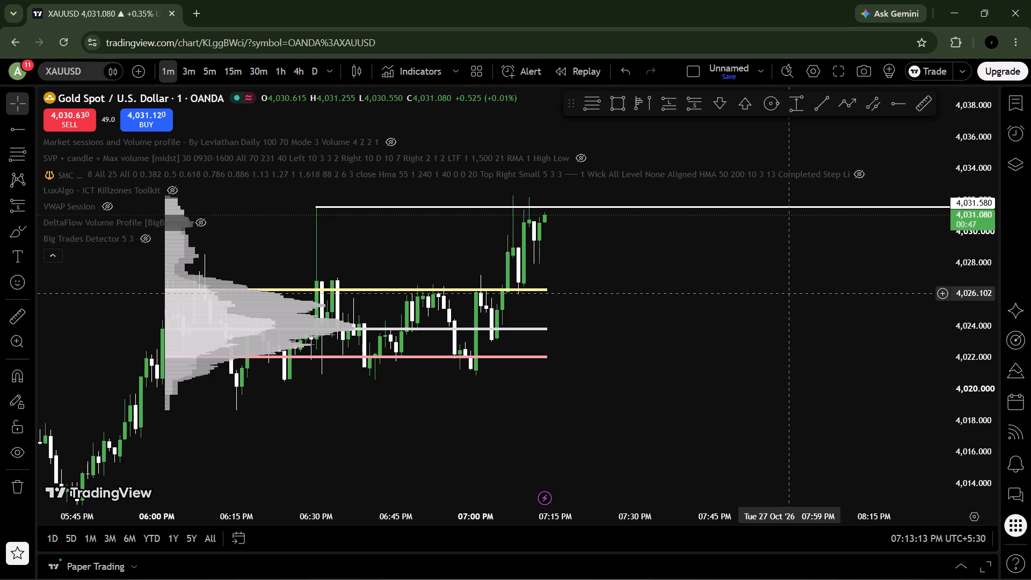
scroll(883, 296, left, 1)
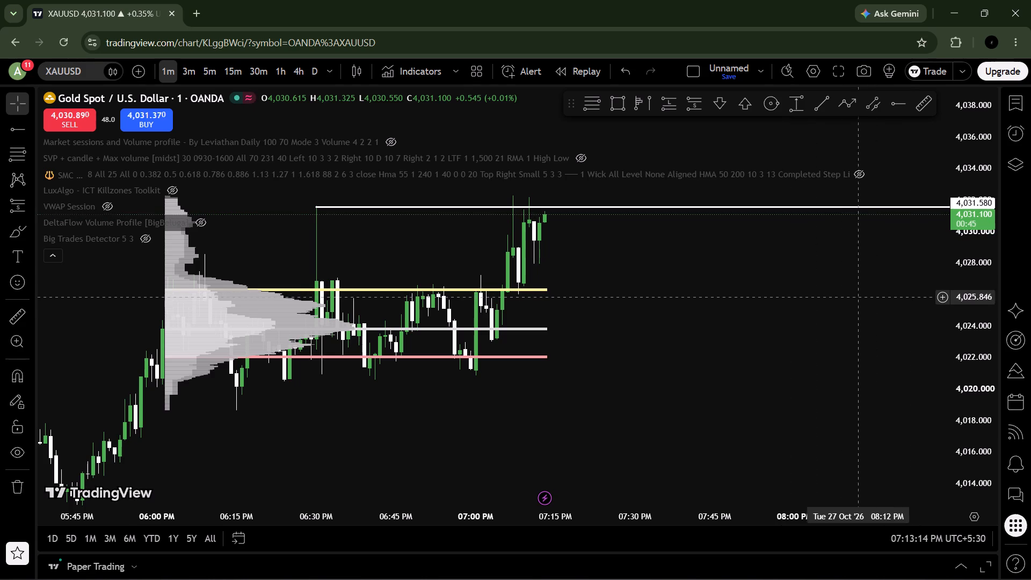
scroll(836, 298, left, 1)
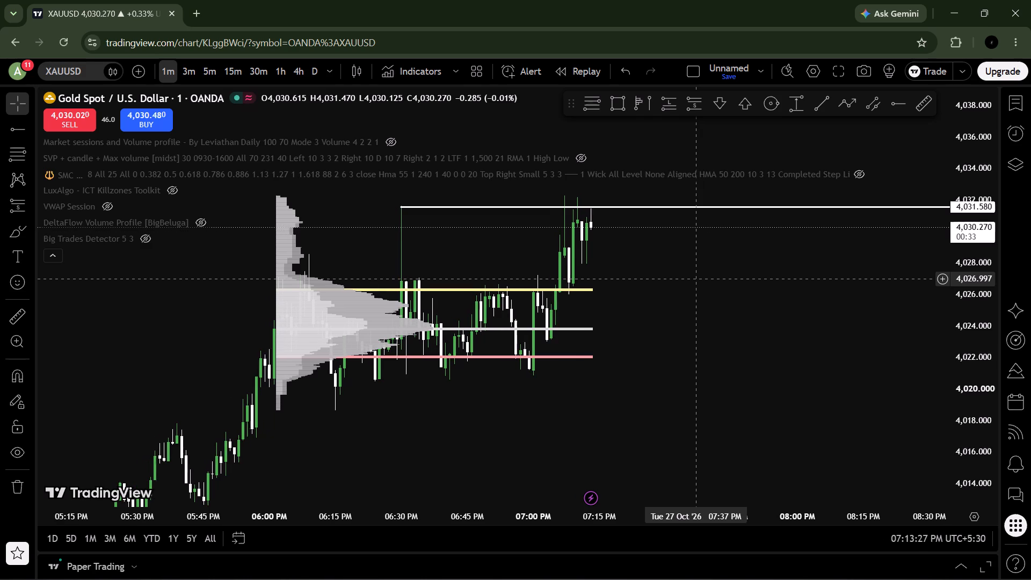
scroll(696, 279, left, 1)
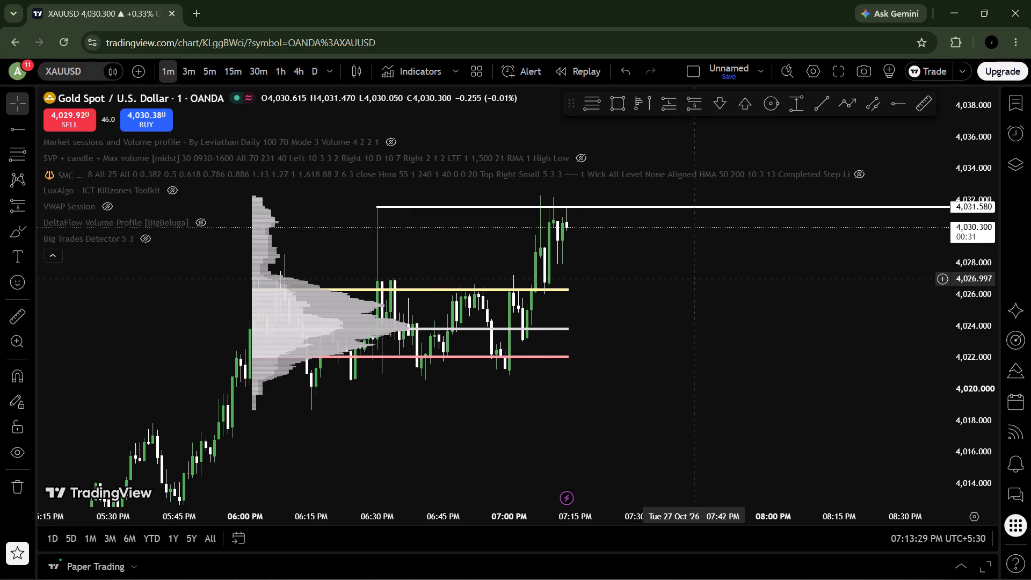
scroll(696, 279, left, 1)
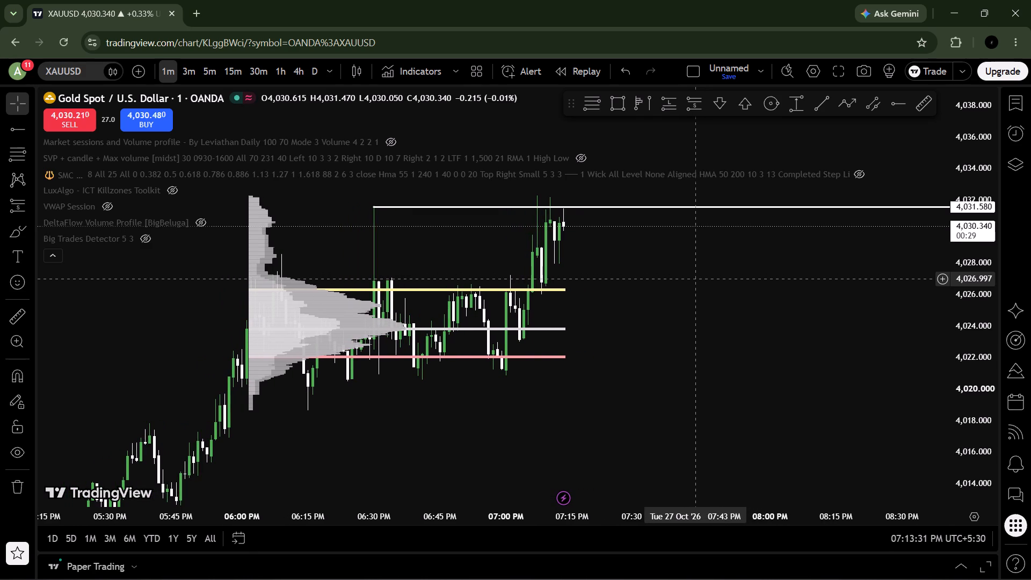
scroll(696, 279, down, 1)
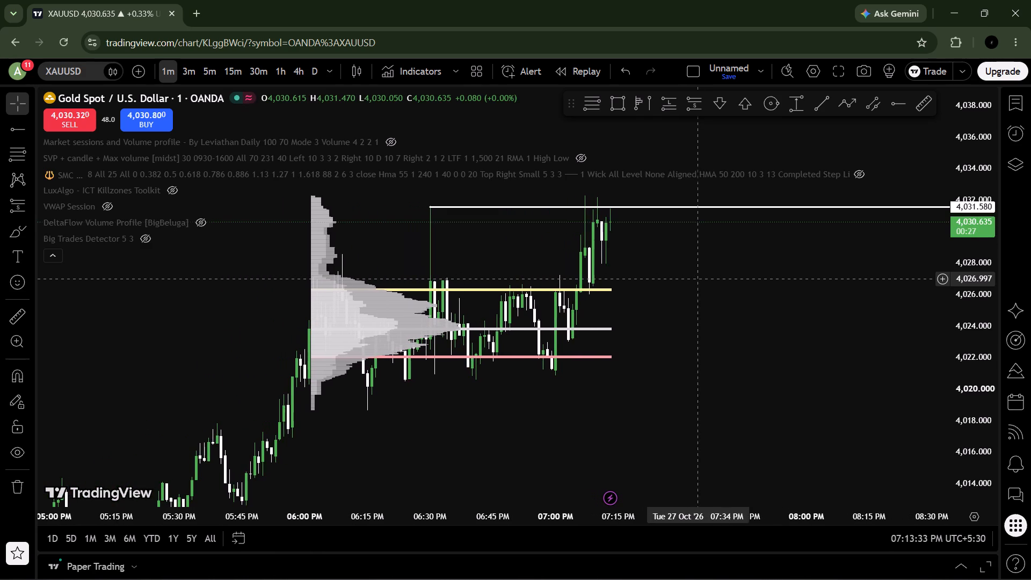
scroll(696, 279, down, 1)
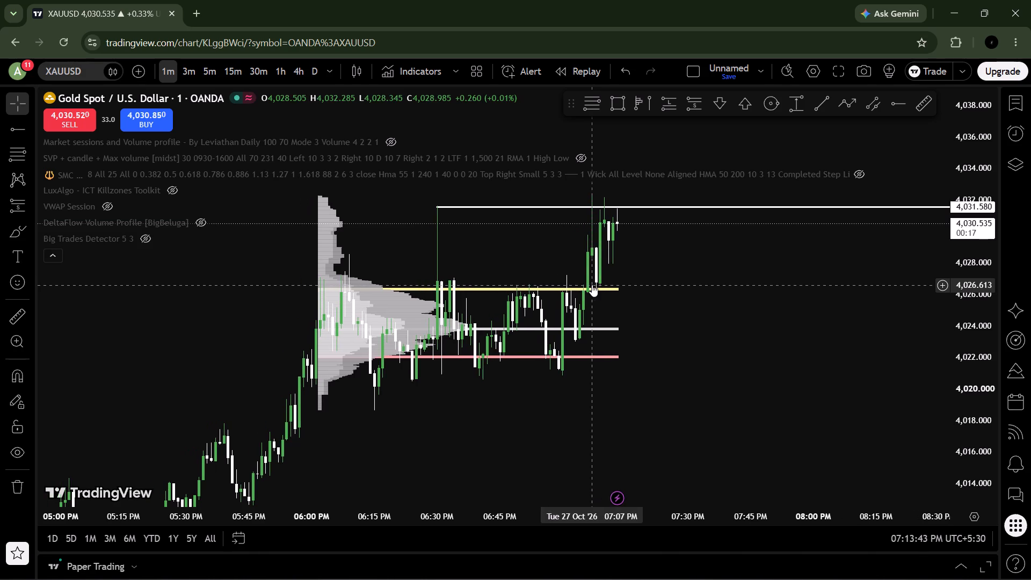
Check the 5-minute timeframe, return to 1-minute, and examine how the newest candles move relative to the volume profile levels.
click(210, 65)
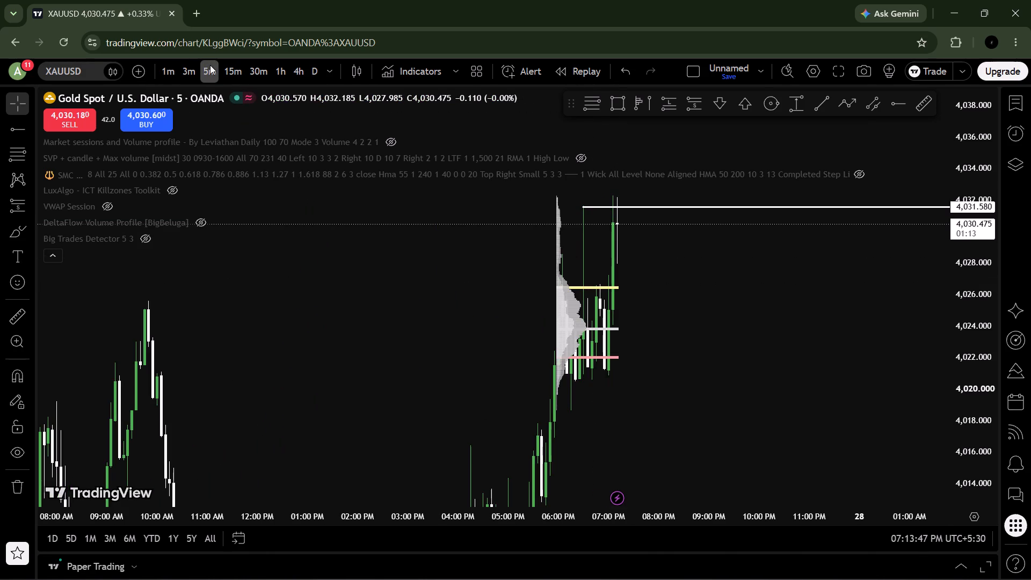
click(174, 70)
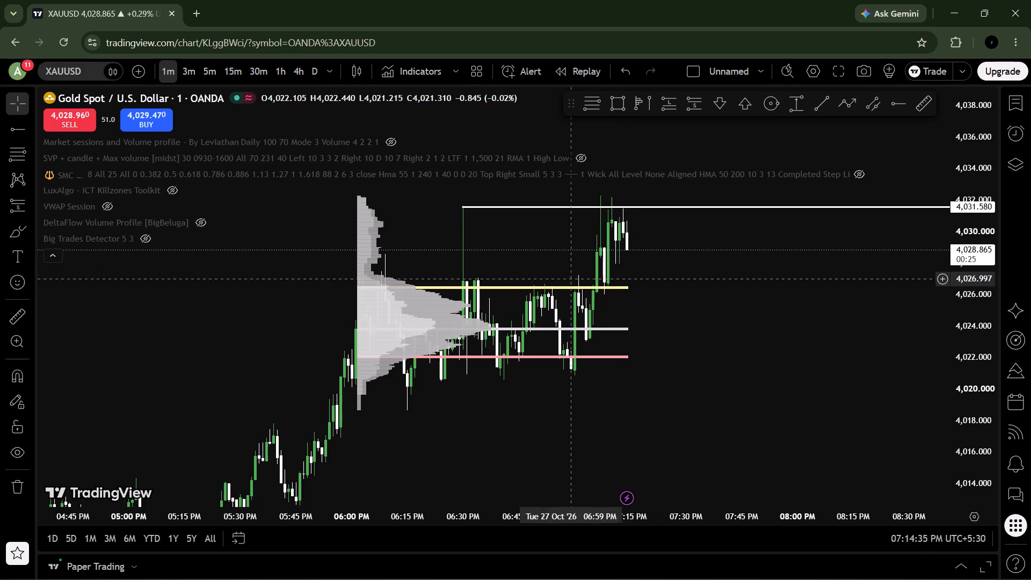
scroll(664, 246, left, 1)
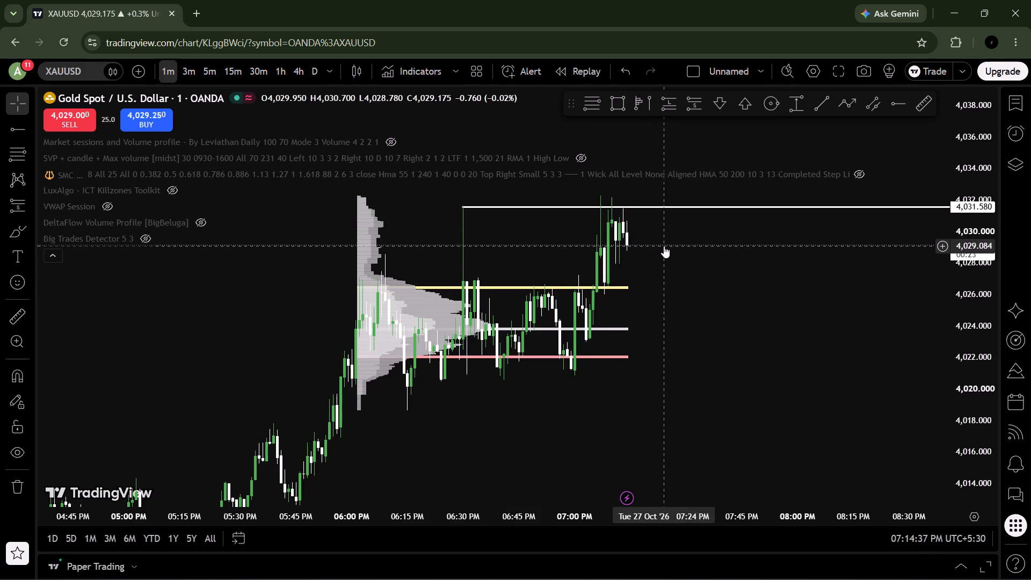
scroll(664, 246, left, 1)
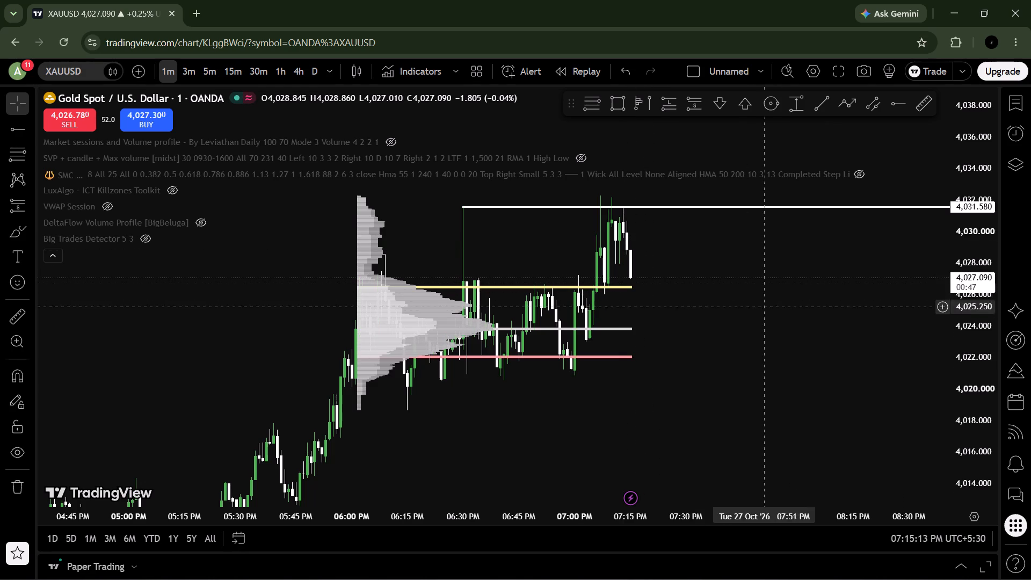
drag(708, 336, 716, 199)
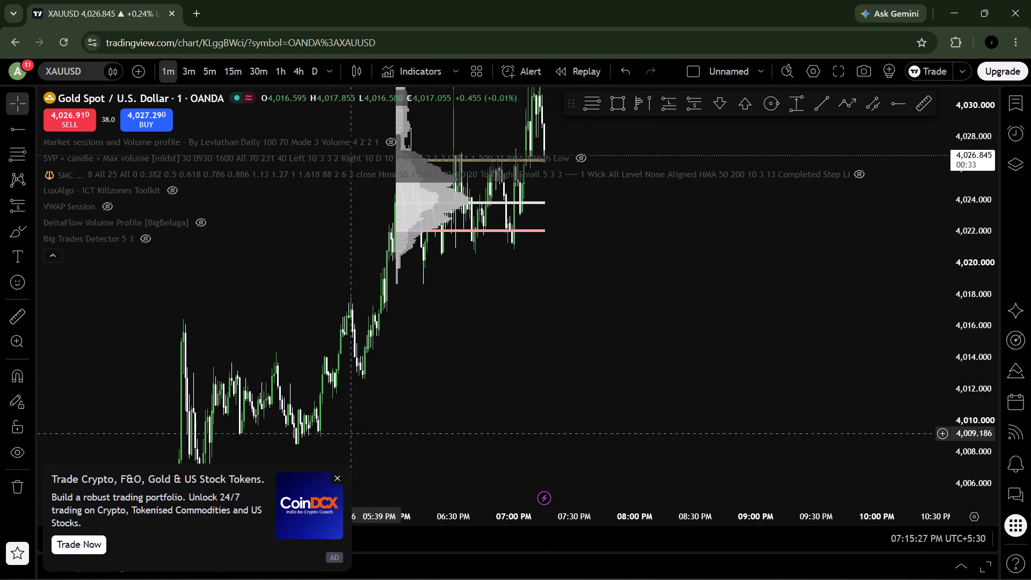
Dismiss the advertisement over the chart and the ad-free upgrade offer.
click(342, 476)
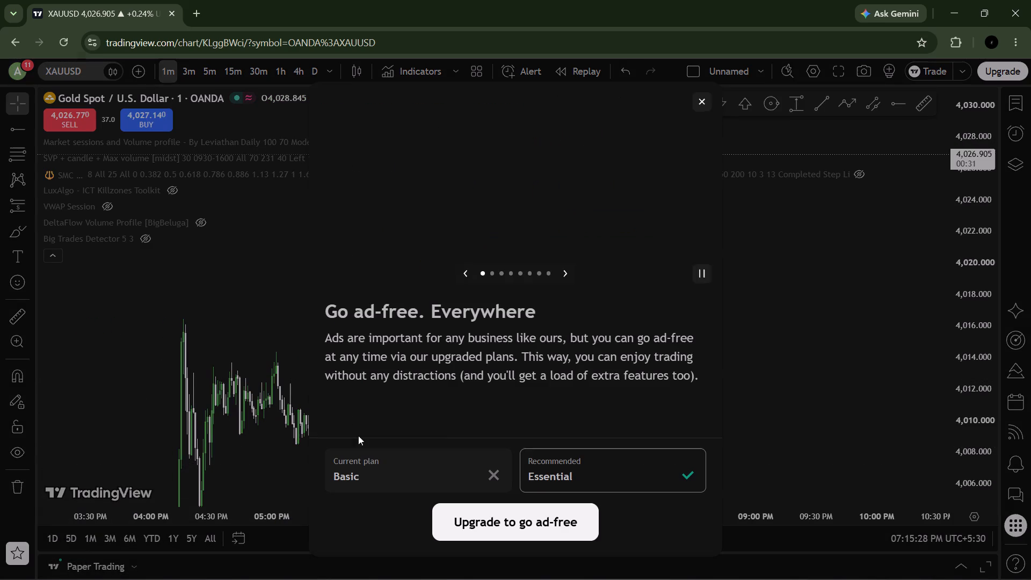
click(700, 107)
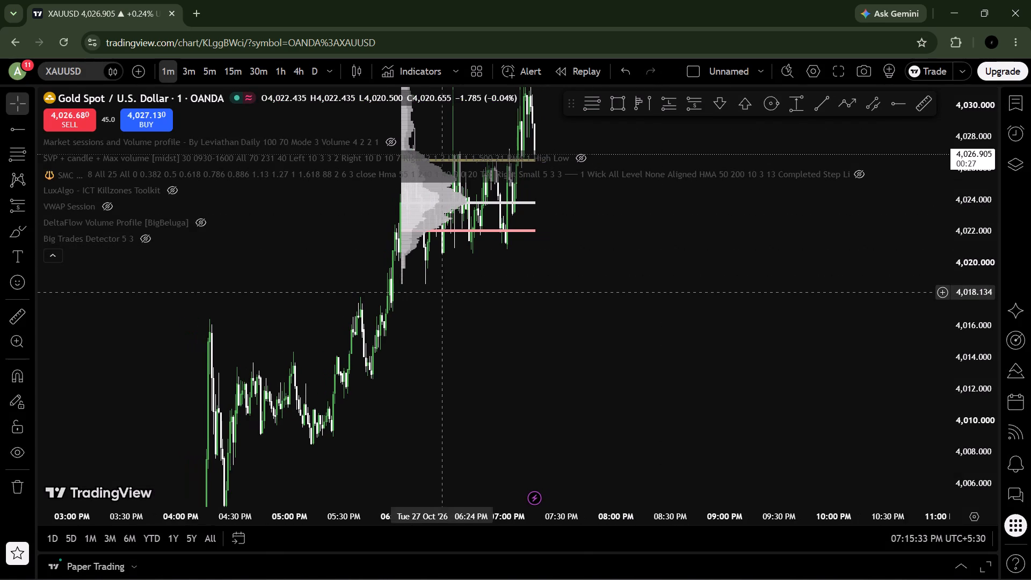
Draw a horizontal ray at about 4,008.793 from the swing low near 05:13 PM.
drag(435, 355, 440, 313)
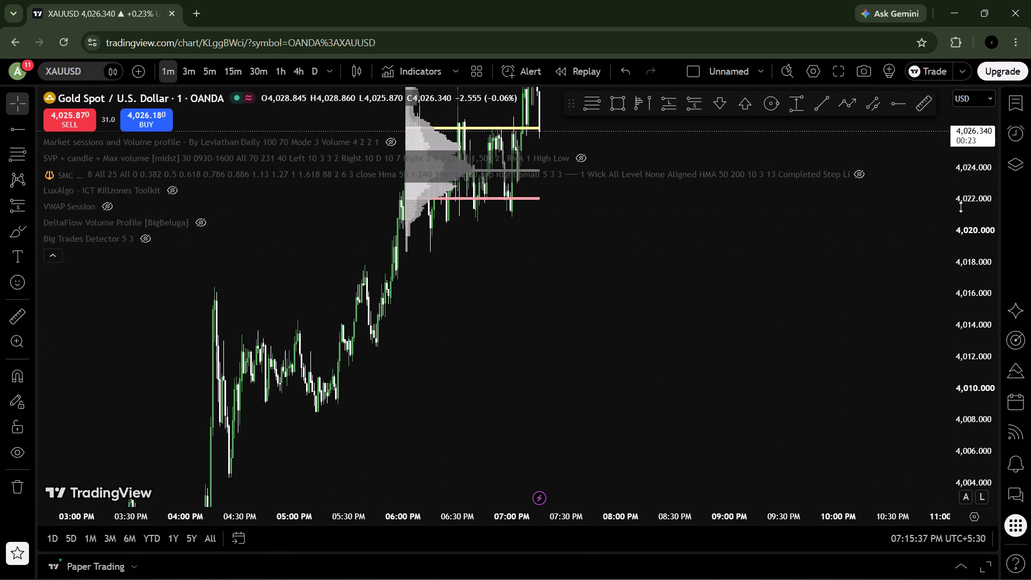
scroll(961, 207, up, 3)
scroll(961, 207, down, 16)
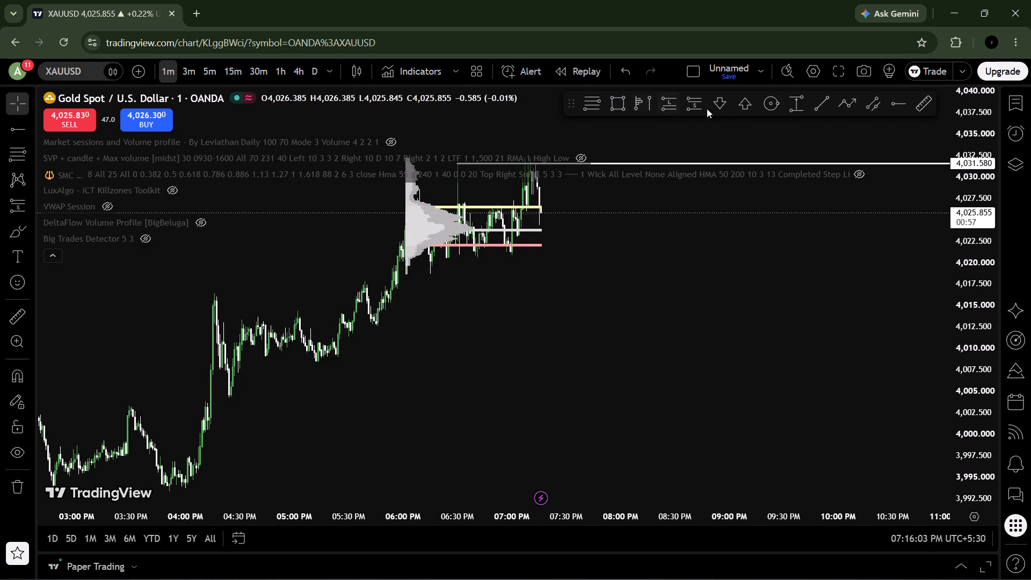
click(901, 101)
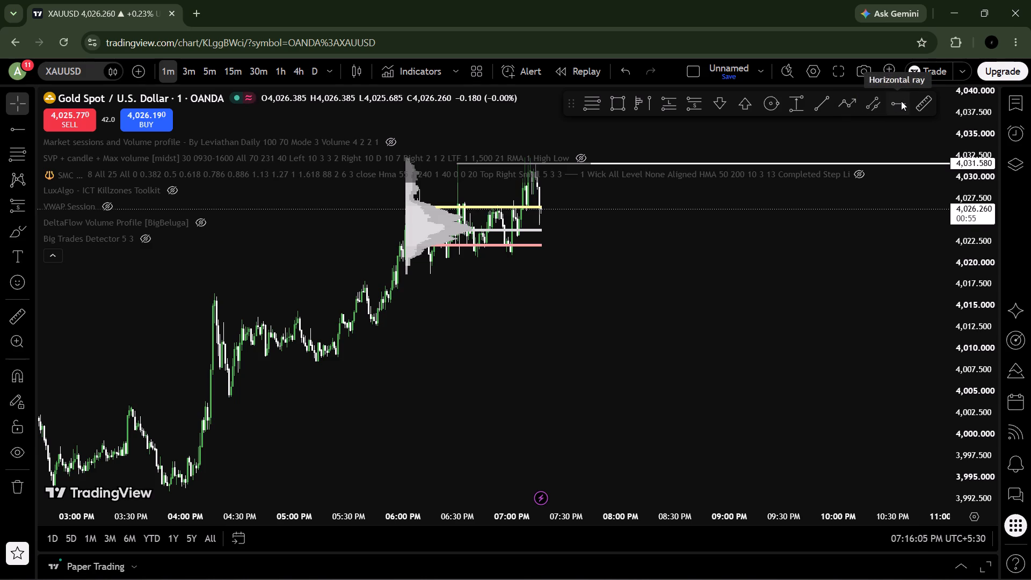
click(317, 359)
Draw a horizontal ray at about 4,028.660 from the 07:15 PM candle.
drag(560, 312, 560, 350)
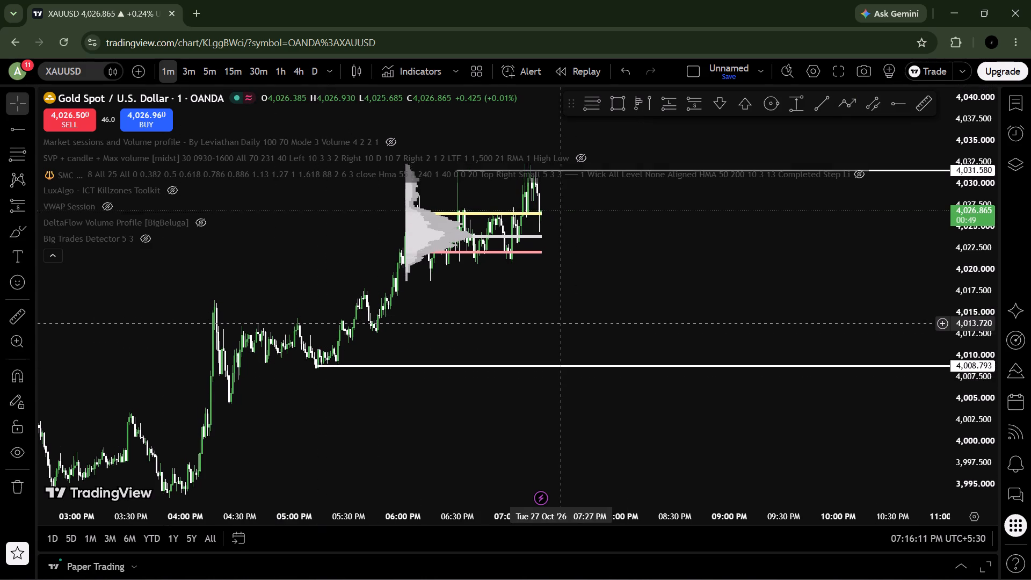
drag(560, 350, 560, 357)
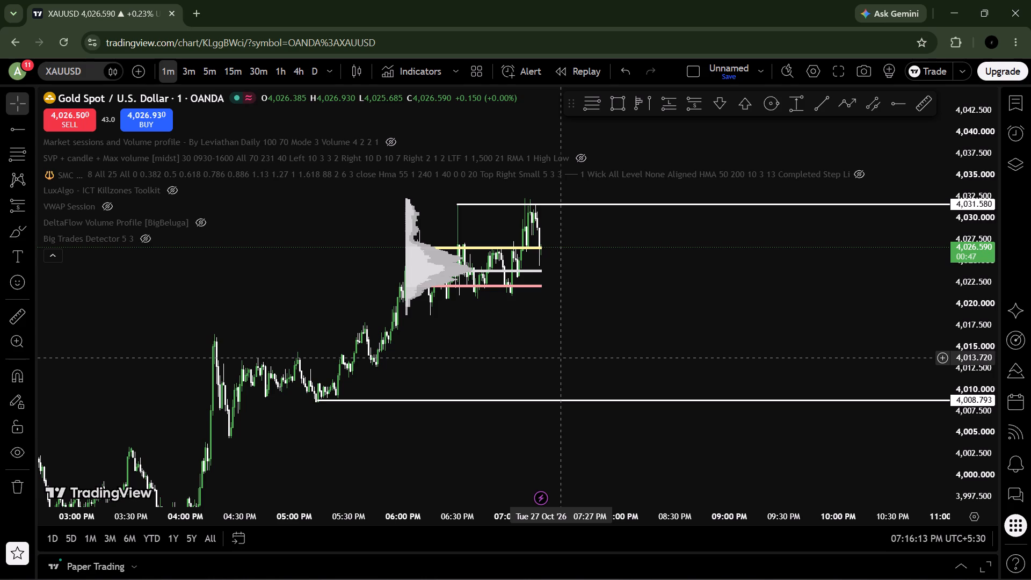
click(700, 102)
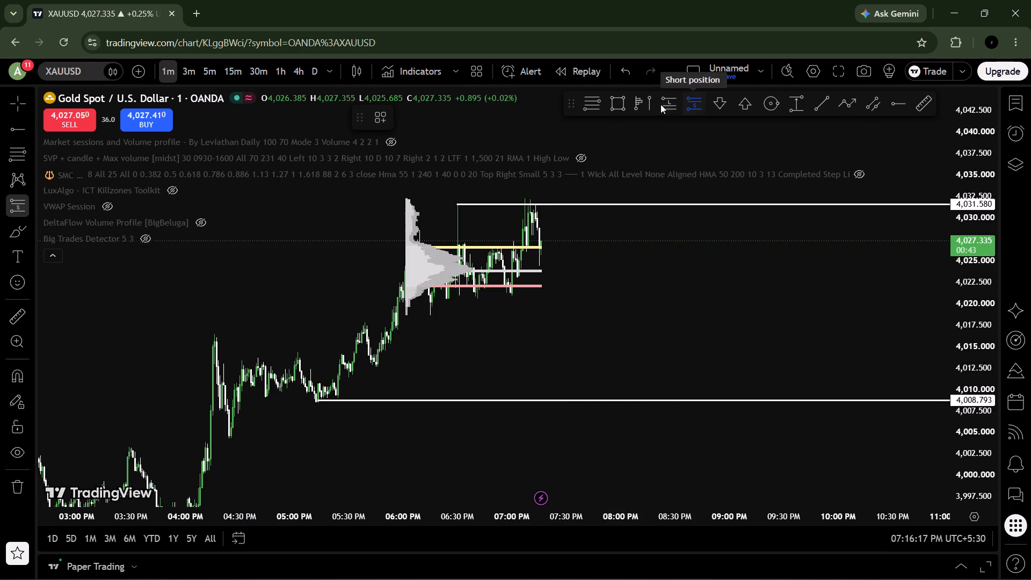
click(900, 108)
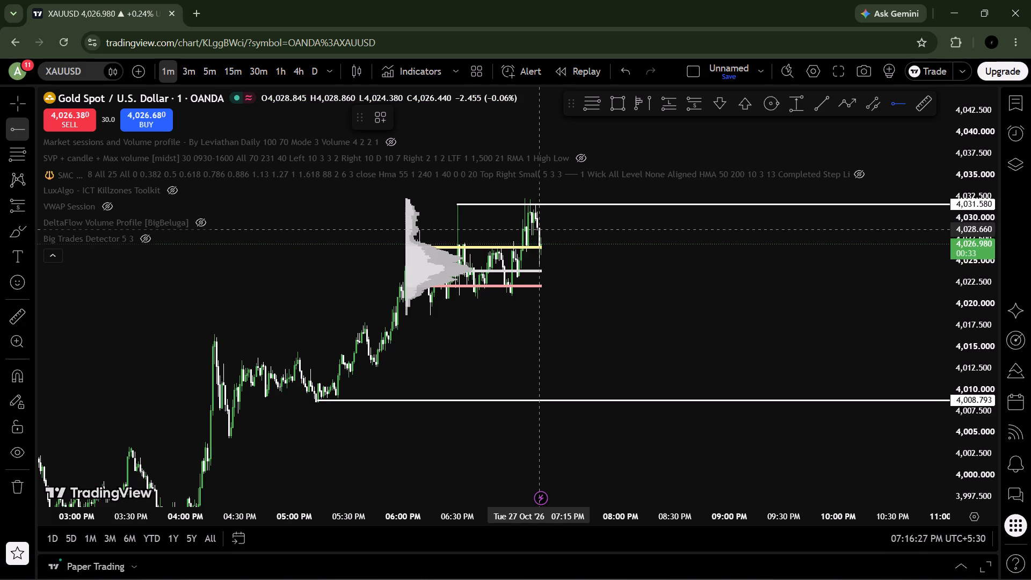
click(540, 229)
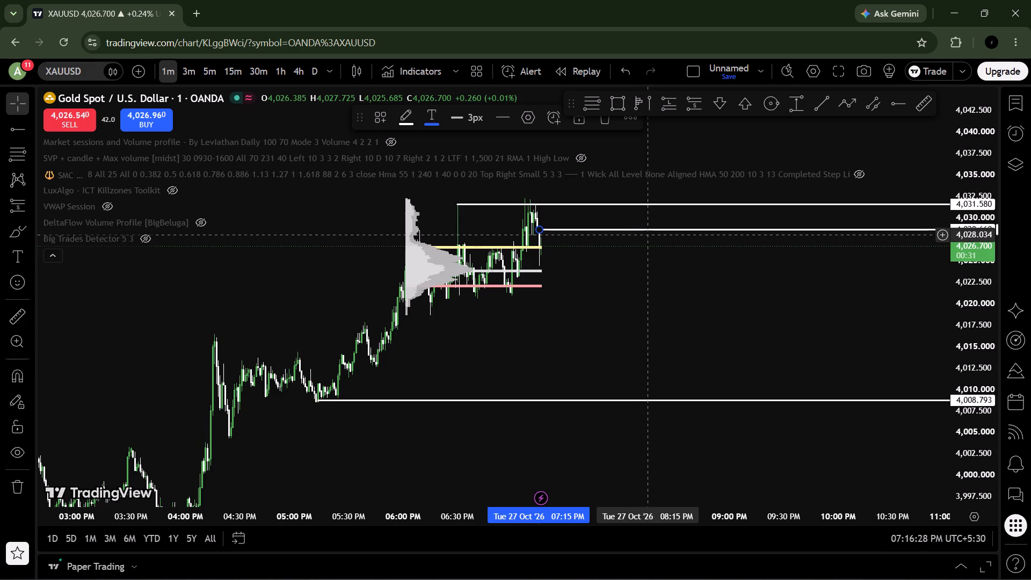
click(642, 266)
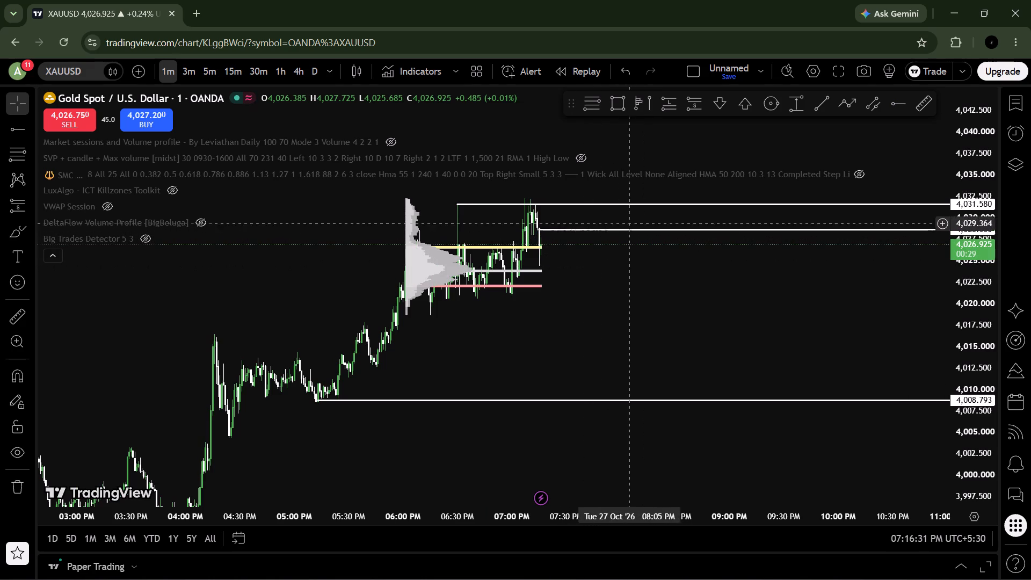
Place a short position with entry at about 4,028.503 and extend its target to about 4,008.714, at the lower ray.
click(696, 103)
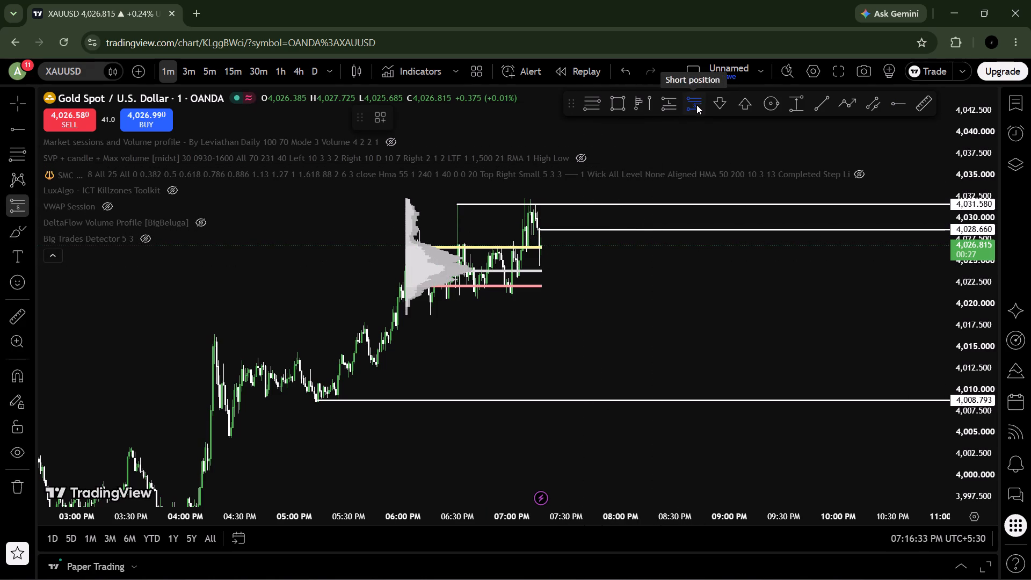
click(542, 230)
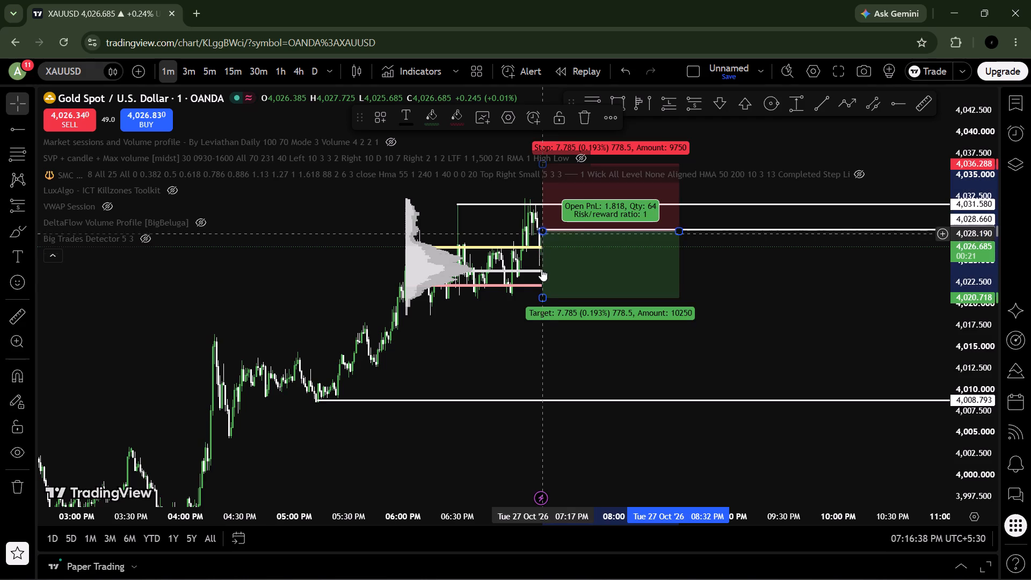
drag(543, 294, 545, 332)
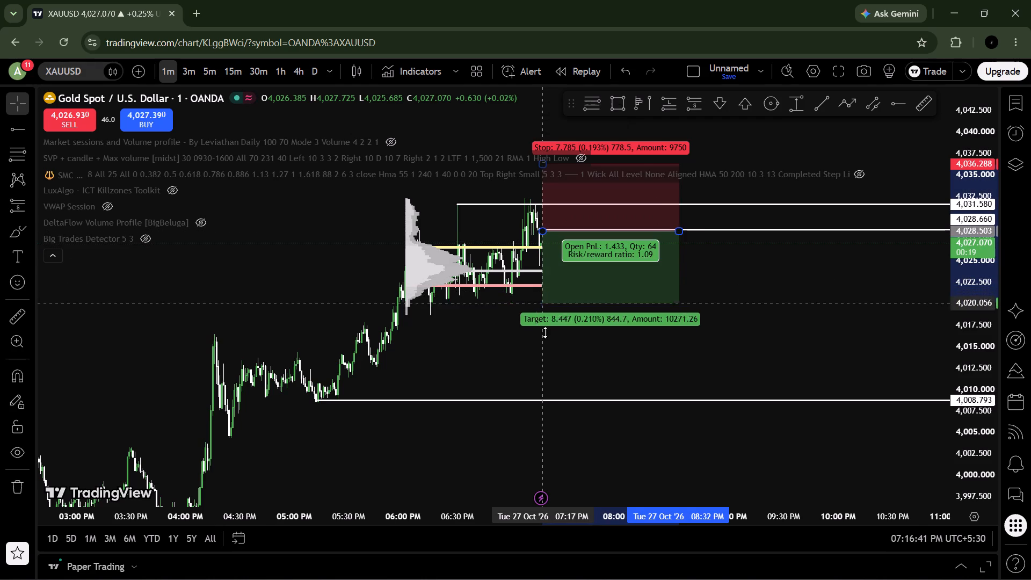
drag(545, 332, 554, 400)
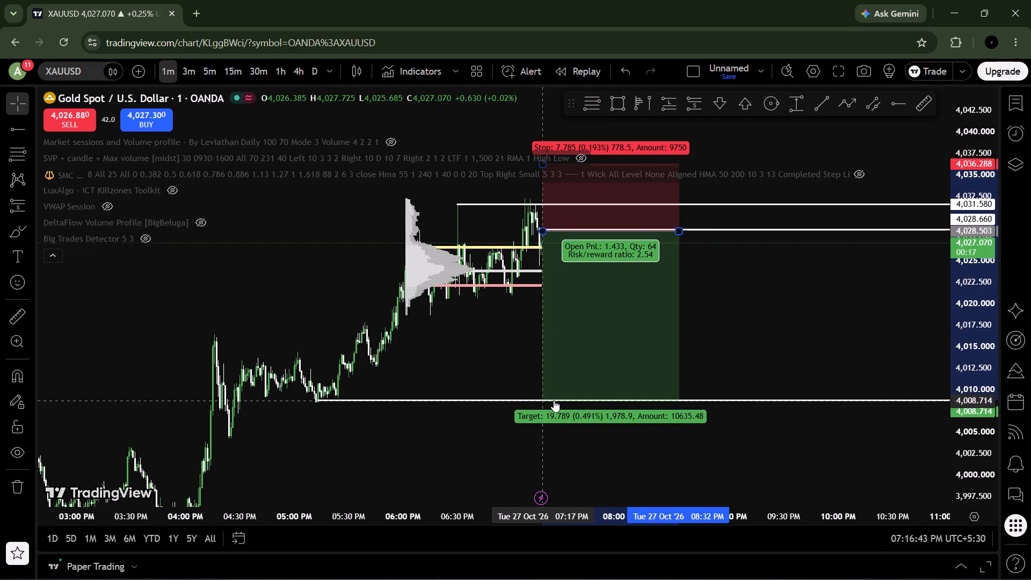
Tighten the short position's stop to about 4,031.476, at the key-high ray.
drag(709, 291, 708, 328)
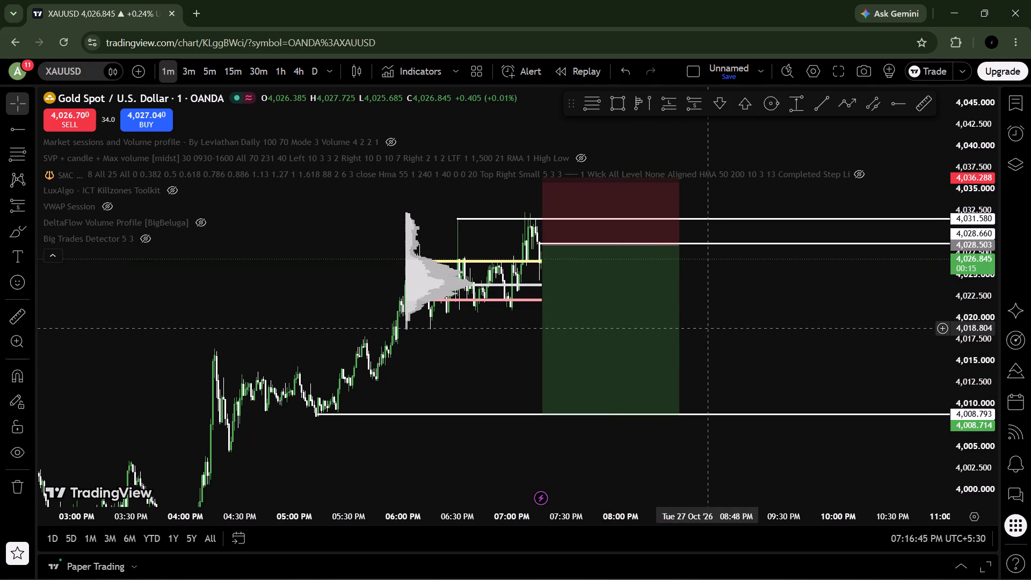
drag(713, 316, 711, 380)
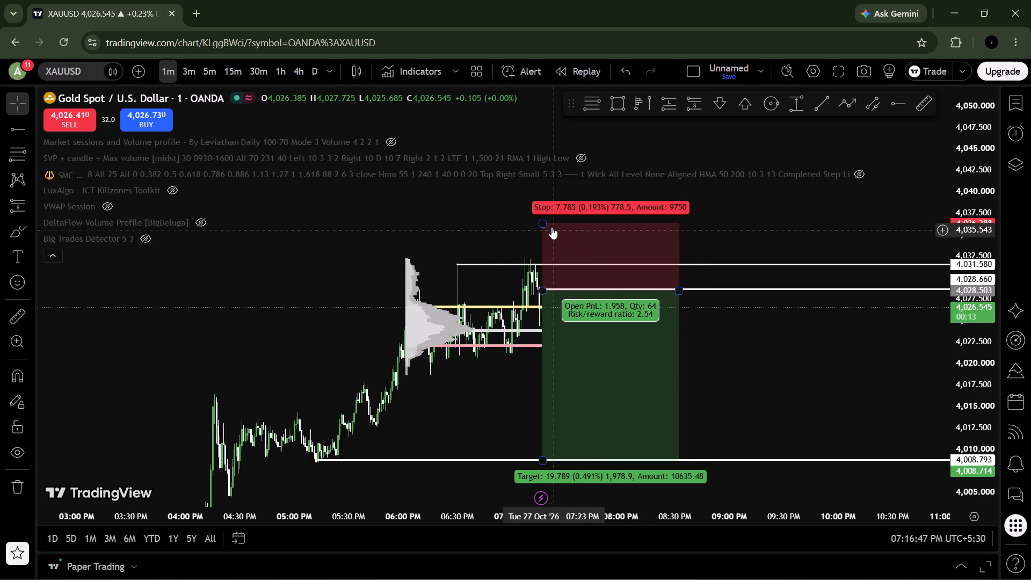
click(543, 220)
drag(543, 220, 544, 249)
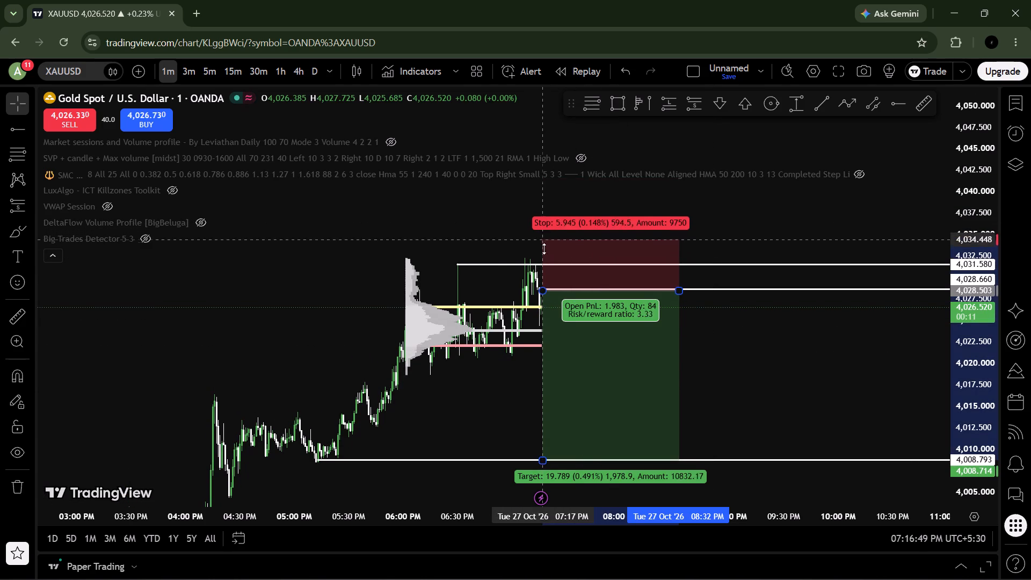
drag(544, 249, 546, 265)
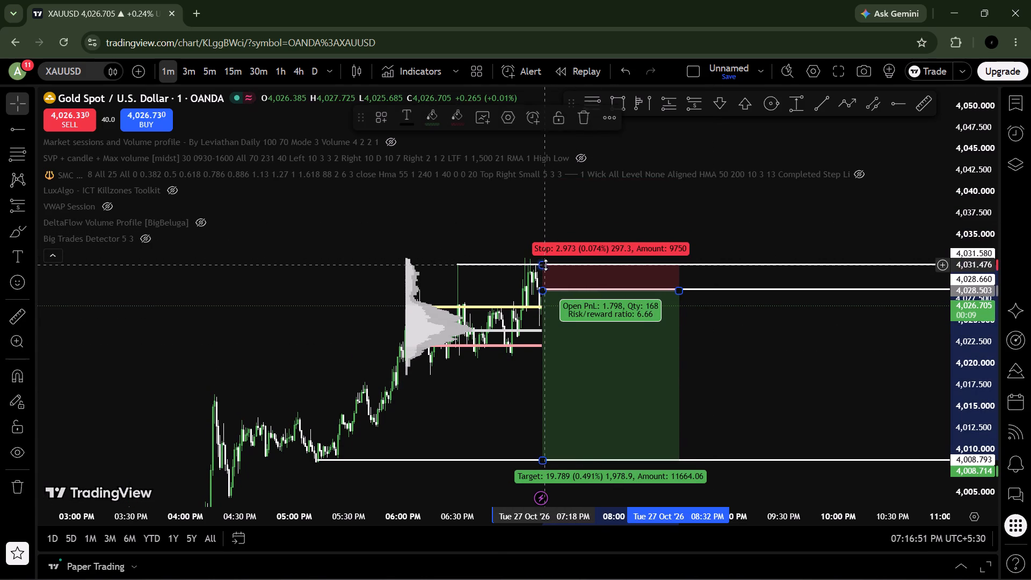
click(751, 209)
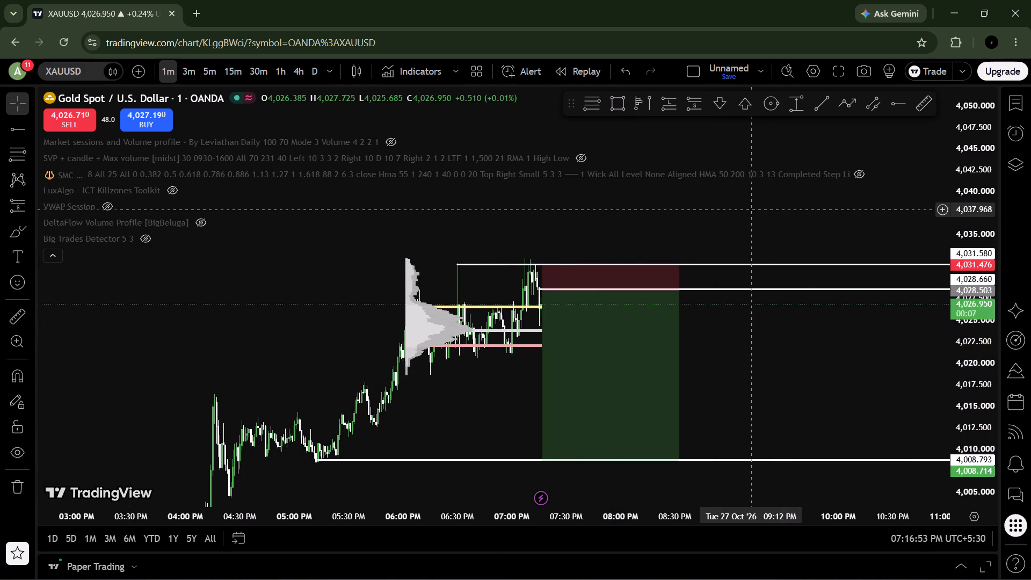
scroll(807, 260, down, 1)
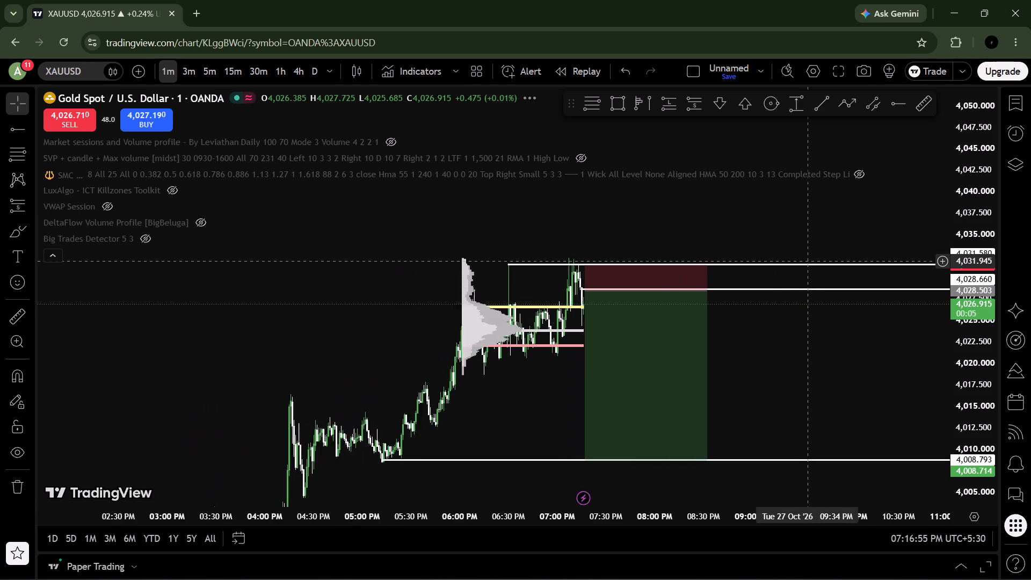
Move the whole short position about four minutes earlier and slightly up, with entry at about 4,028.581 and target at about 4,008.792.
scroll(807, 260, down, 1)
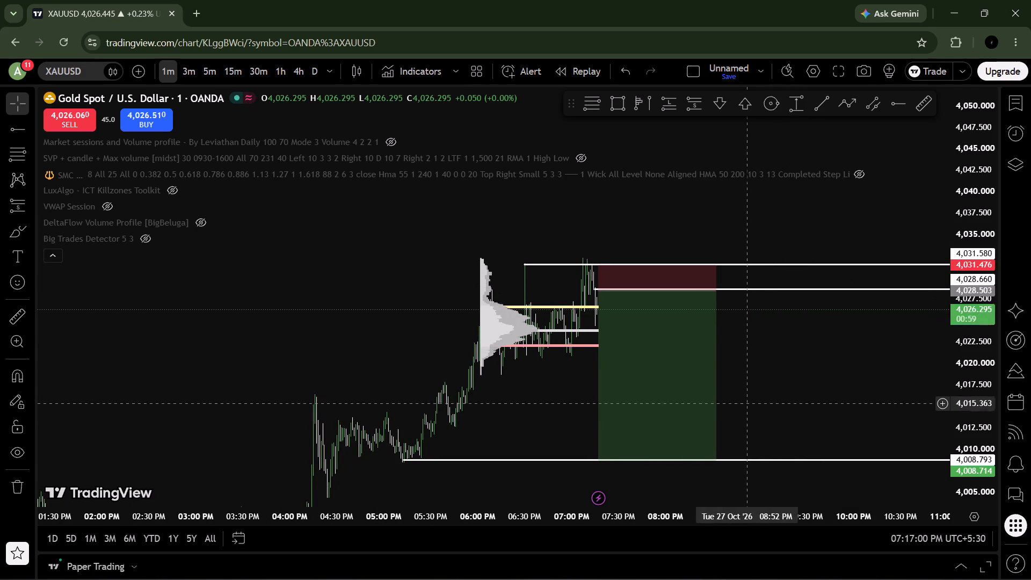
drag(666, 406, 660, 408)
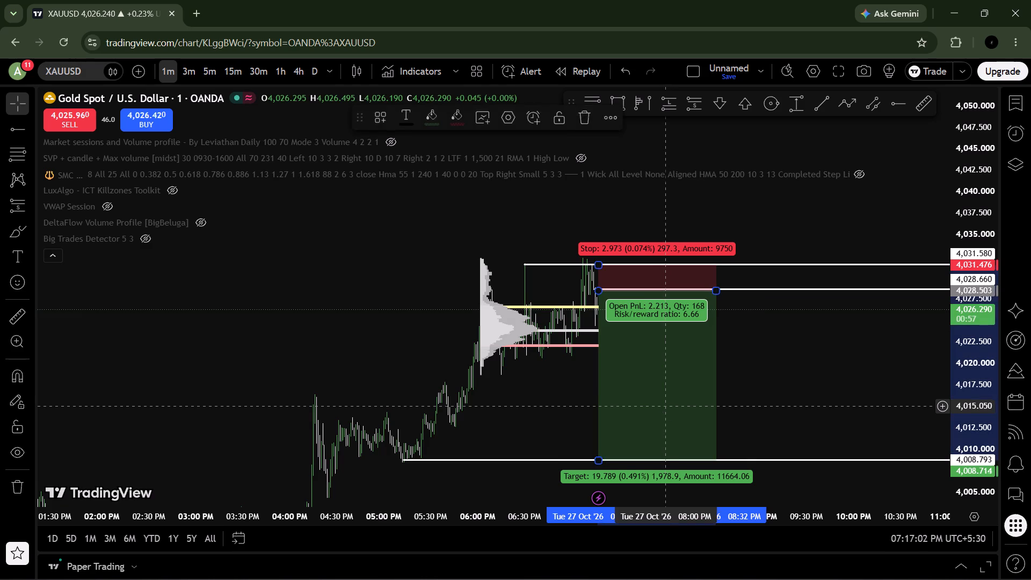
drag(660, 408, 660, 405)
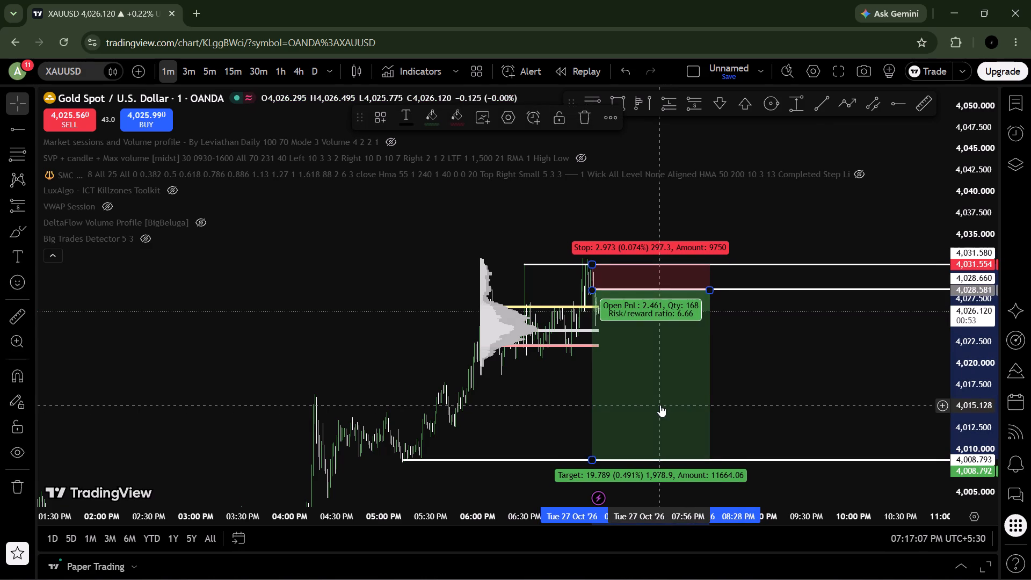
click(829, 387)
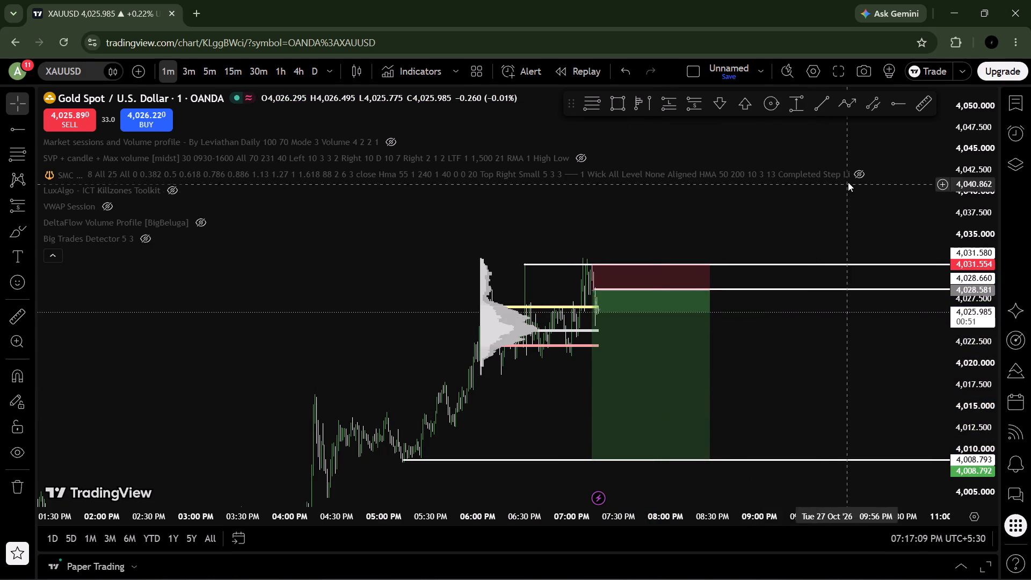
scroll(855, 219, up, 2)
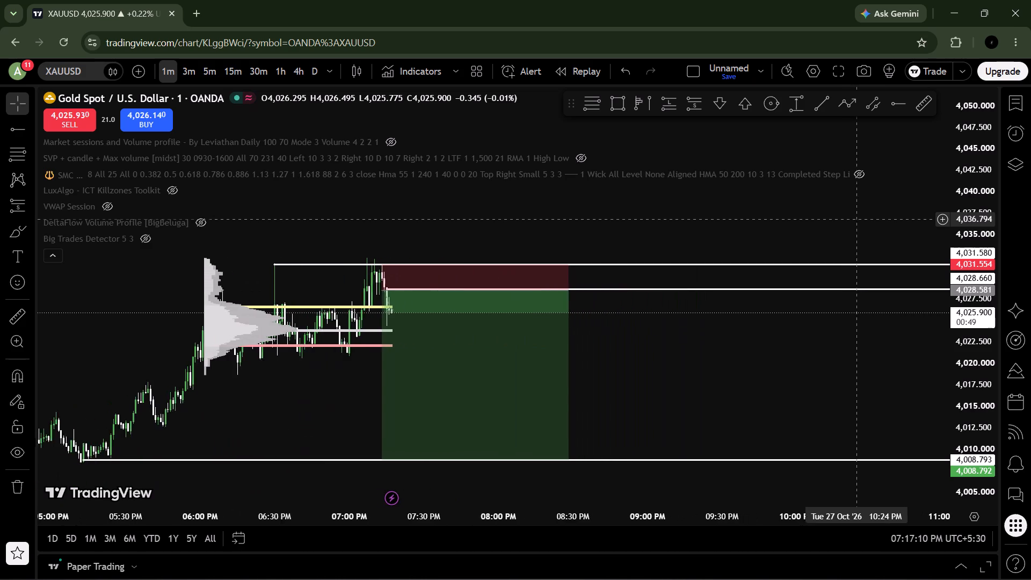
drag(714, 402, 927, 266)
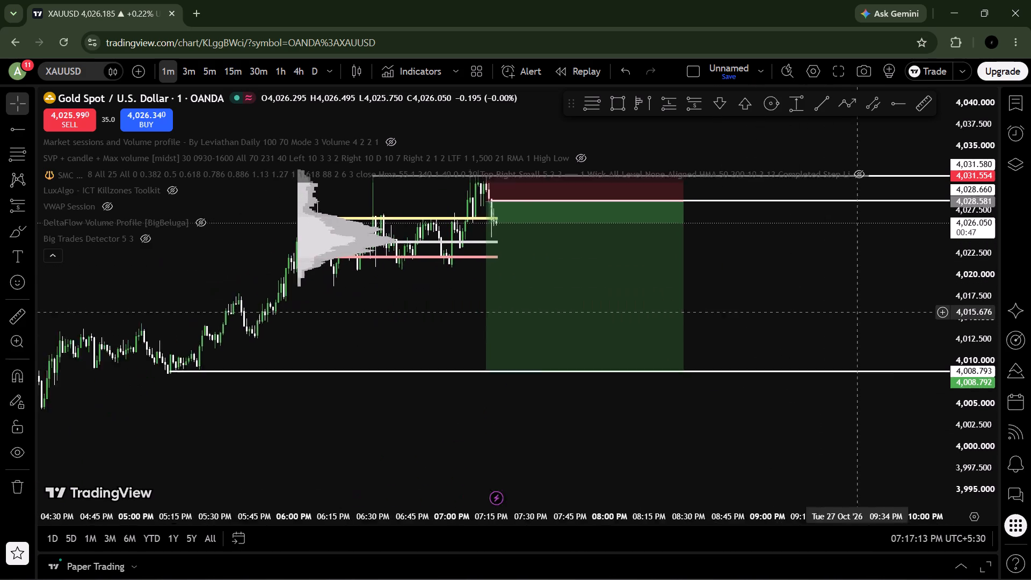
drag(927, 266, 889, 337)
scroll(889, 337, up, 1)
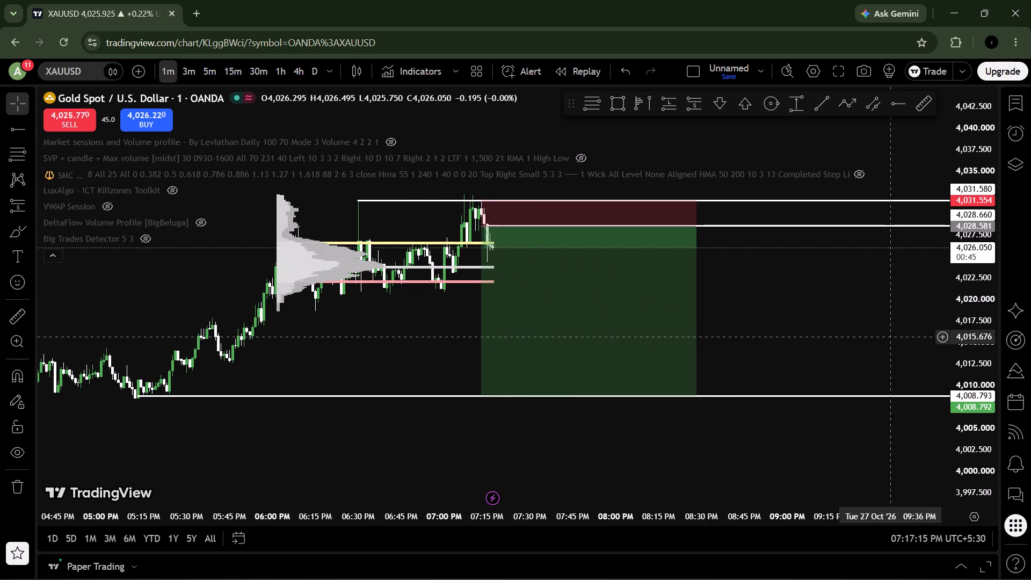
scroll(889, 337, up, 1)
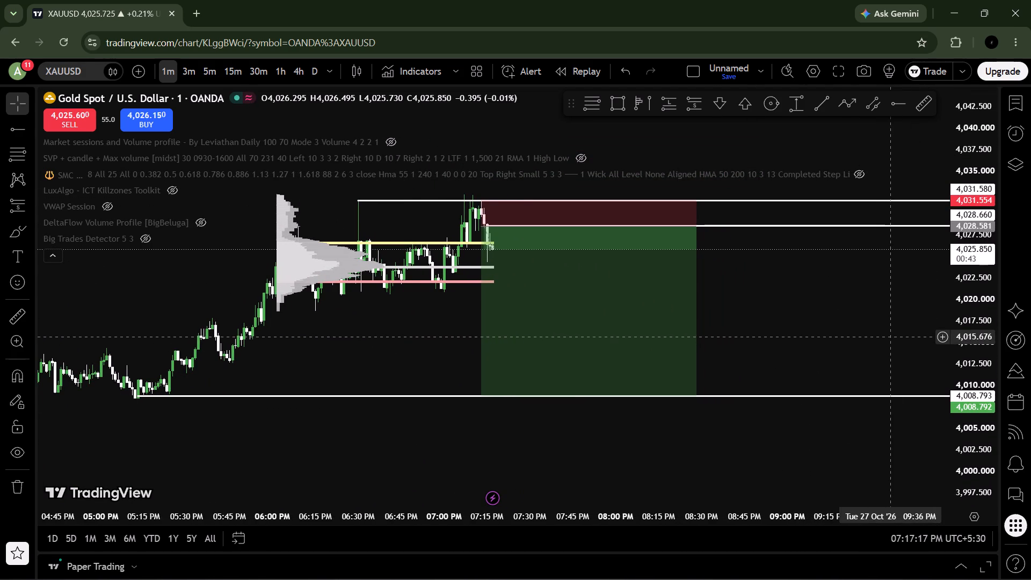